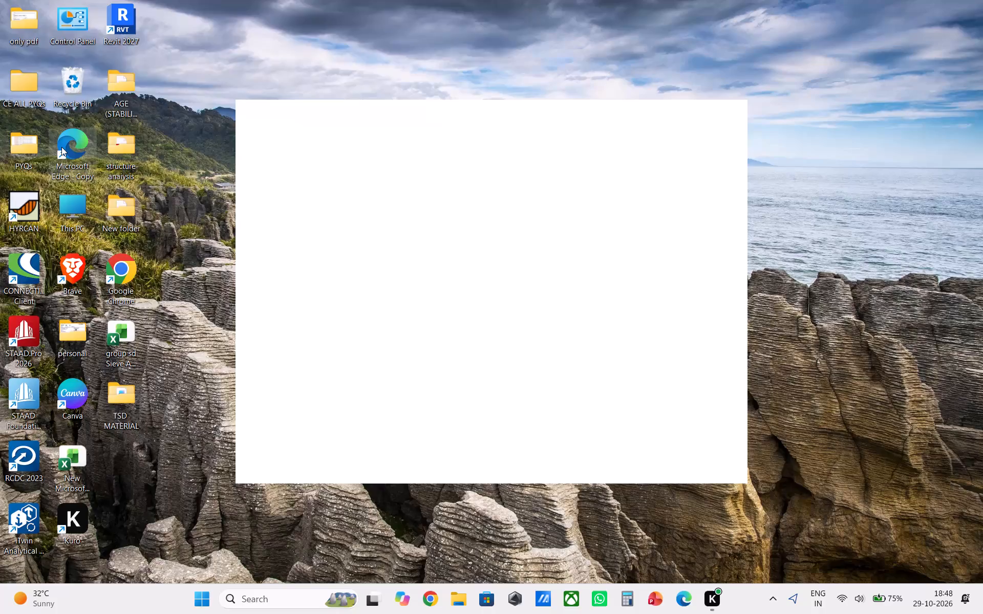
Open the Microsoft Edge browser from the desktop.
{"action": "left_click", "coordinate": [61, 147]}
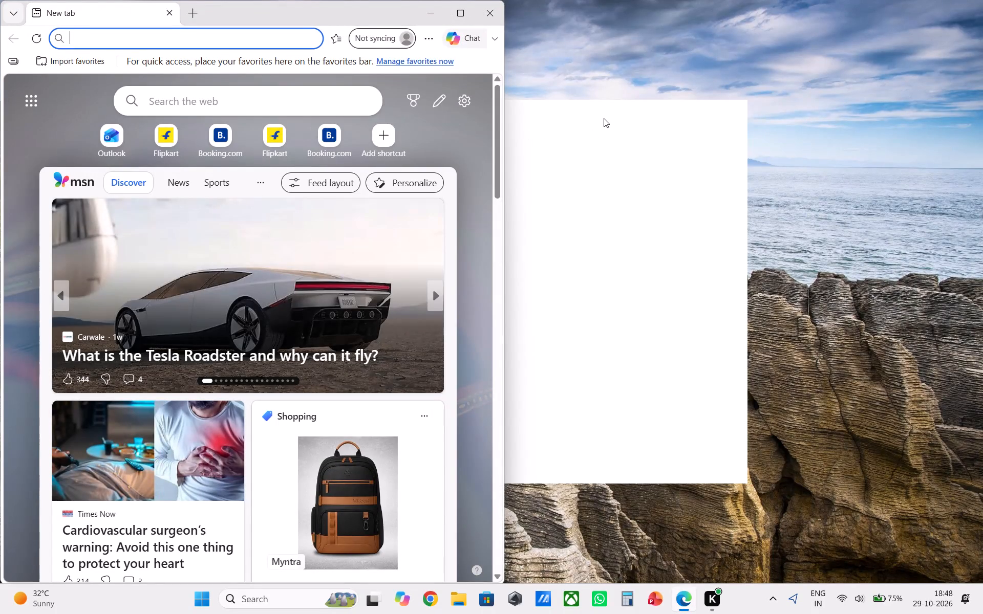
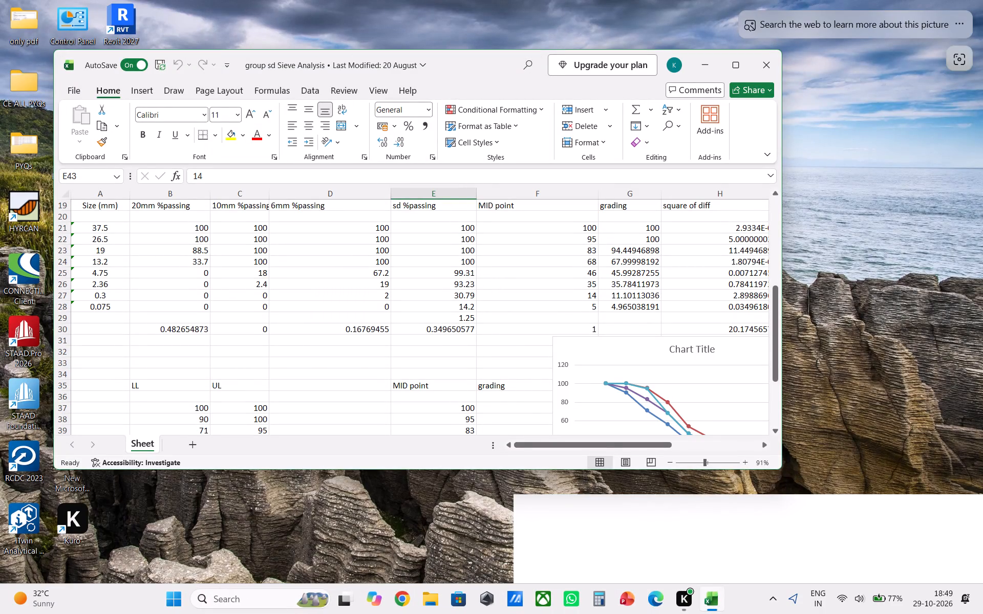
Create a new blank workbook from the open group sd Sieve Analysis workbook.
{"action": "scroll", "coordinate": [585, 286], "scroll_direction": "down", "scroll_amount": 4}
{"action": "scroll", "coordinate": [588, 282], "scroll_direction": "up", "scroll_amount": 12}
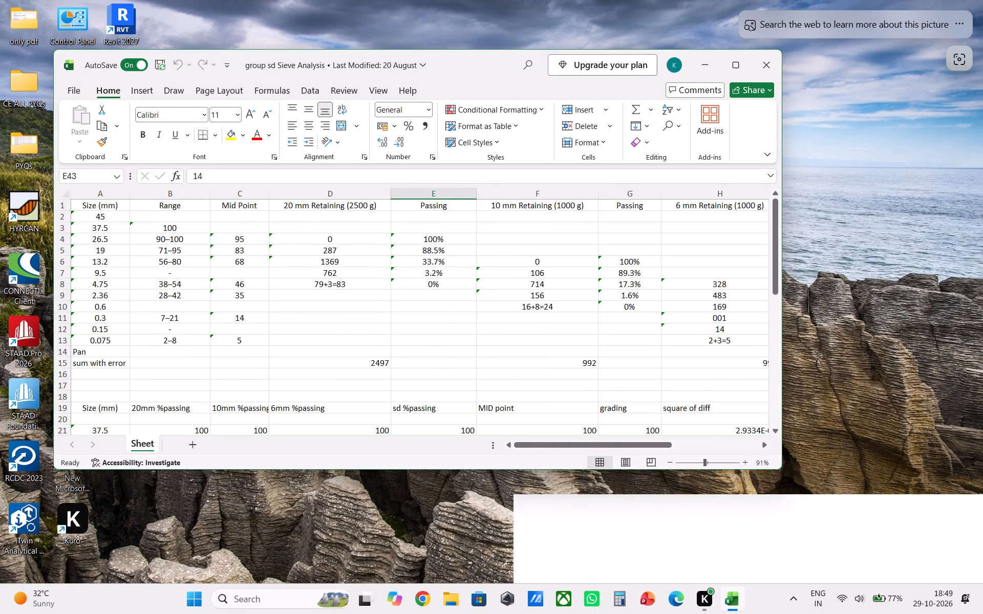
{"action": "scroll", "coordinate": [195, 318], "scroll_direction": "up", "scroll_amount": 5}
{"action": "left_click", "coordinate": [71, 94]}
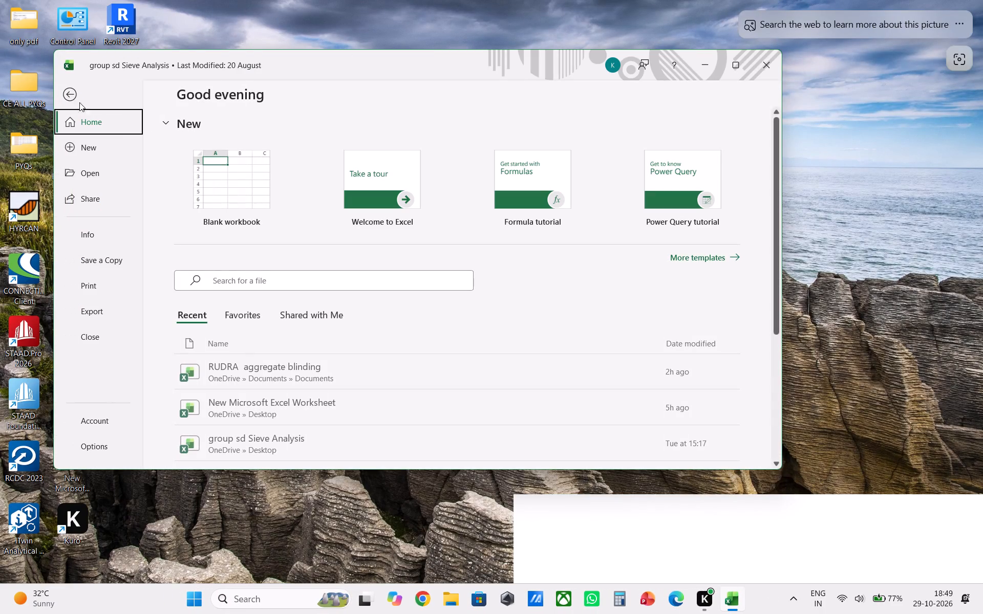
{"action": "left_click", "coordinate": [220, 199]}
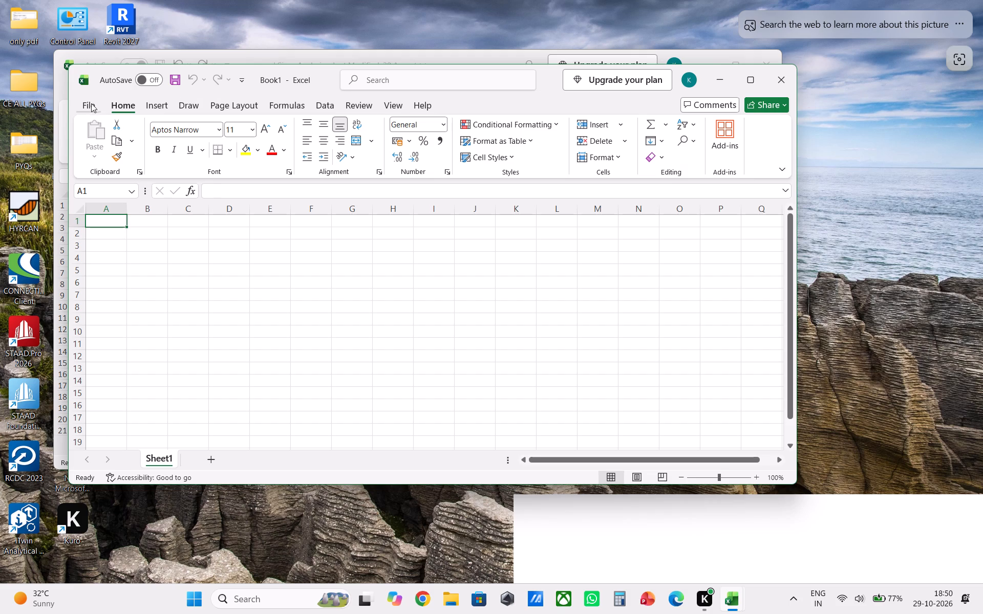
Move the group sd Sieve Analysis window off the new workbook and close it.
{"action": "left_click_drag", "start_coordinate": [266, 59], "coordinate": [453, 83]}
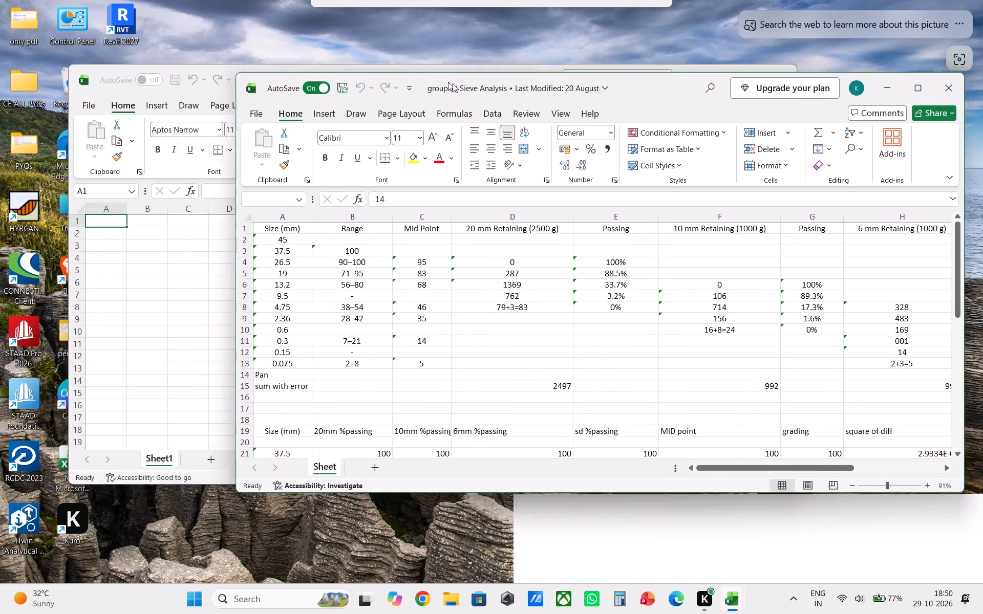
{"action": "left_click_drag", "start_coordinate": [453, 83], "coordinate": [440, 210]}
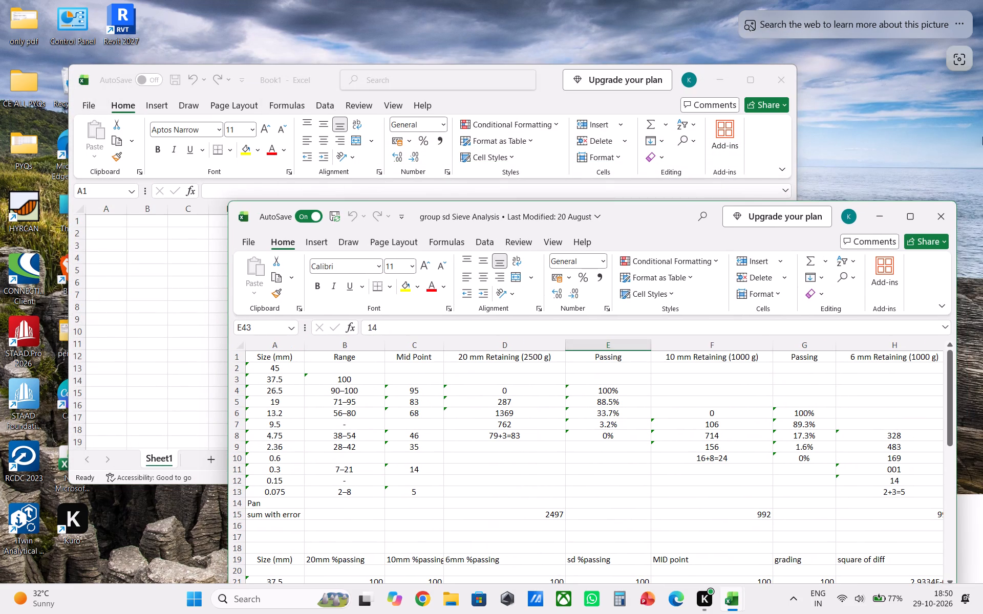
{"action": "left_click", "coordinate": [933, 208]}
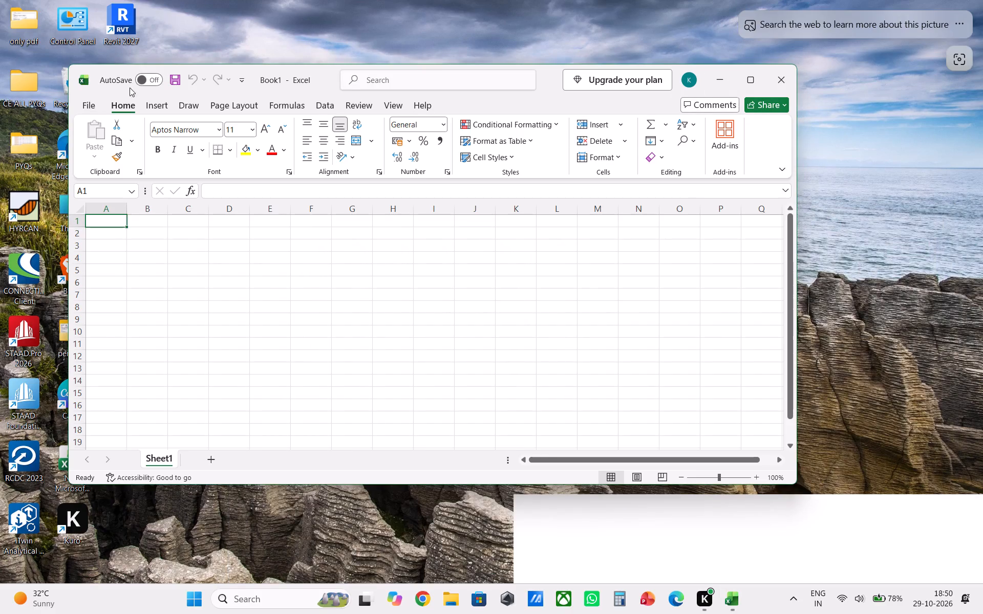
Turn on AutoSave for the blank workbook, uploading it to the personal OneDrive under the name "kurro extra".
{"action": "left_click", "coordinate": [156, 75]}
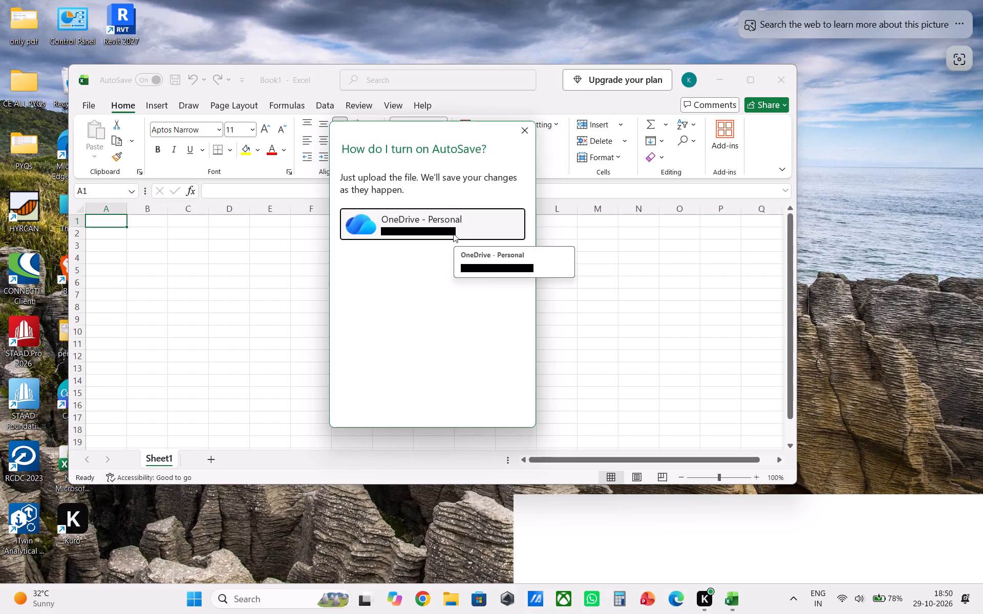
{"action": "left_click", "coordinate": [451, 223]}
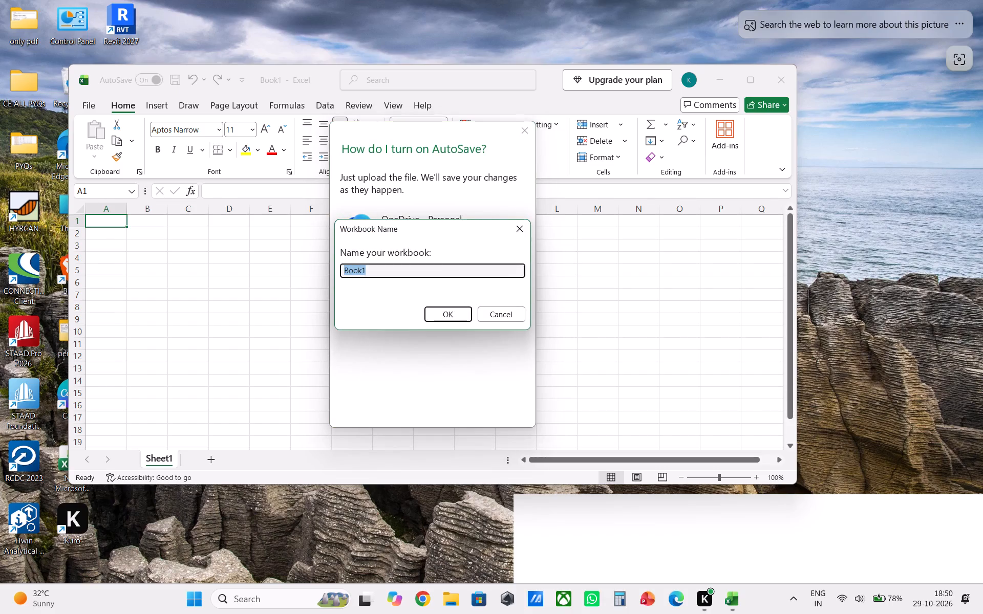
{"action": "key", "text": "BackSpace"}
{"action": "key", "text": "BackSpace"}
{"action": "key", "text": "BackSpace"}
{"action": "key", "text": "BackSpace"}
{"action": "key", "text": "BackSpace"}
{"action": "key", "text": "BackSpace"}
{"action": "key", "text": "BackSpace"}
{"action": "key", "text": "BackSpace"}
{"action": "key", "text": "BackSpace"}
{"action": "key", "text": "BackSpace"}
{"action": "key", "text": "BackSpace"}
{"action": "key", "text": "BackSpace"}
{"action": "key", "text": "BackSpace"}
{"action": "key", "text": "BackSpace"}
{"action": "key", "text": "BackSpace"}
{"action": "key", "text": "BackSpace"}
{"action": "key", "text": "BackSpace"}
{"action": "key", "text": "BackSpace"}
{"action": "key", "text": "BackSpace"}
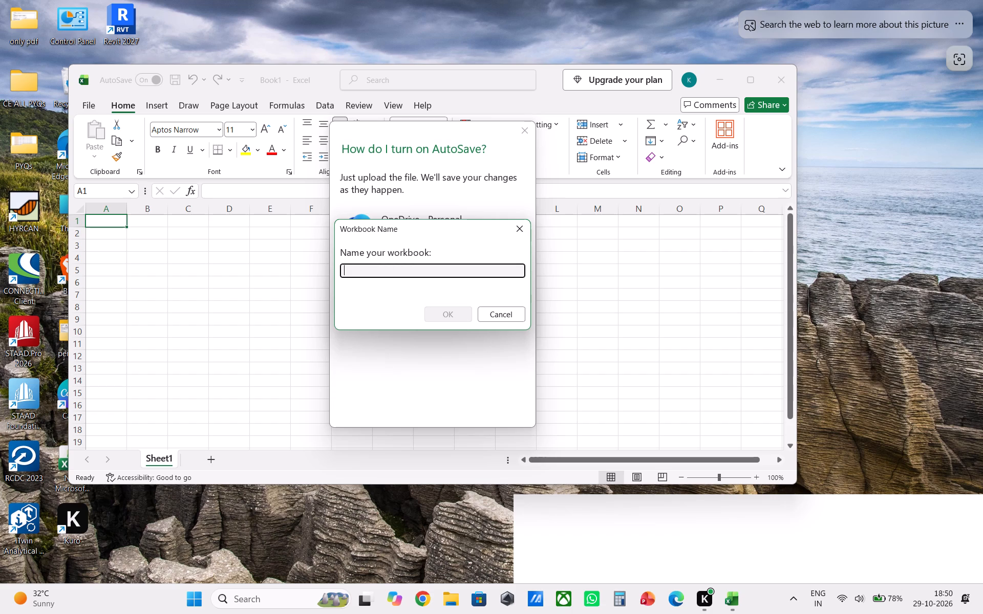
{"action": "type", "text": "ex"}
{"action": "key", "text": "BackSpace"}
{"action": "key", "text": "BackSpace"}
{"action": "key", "text": "BackSpace"}
{"action": "type", "text": "kur"}
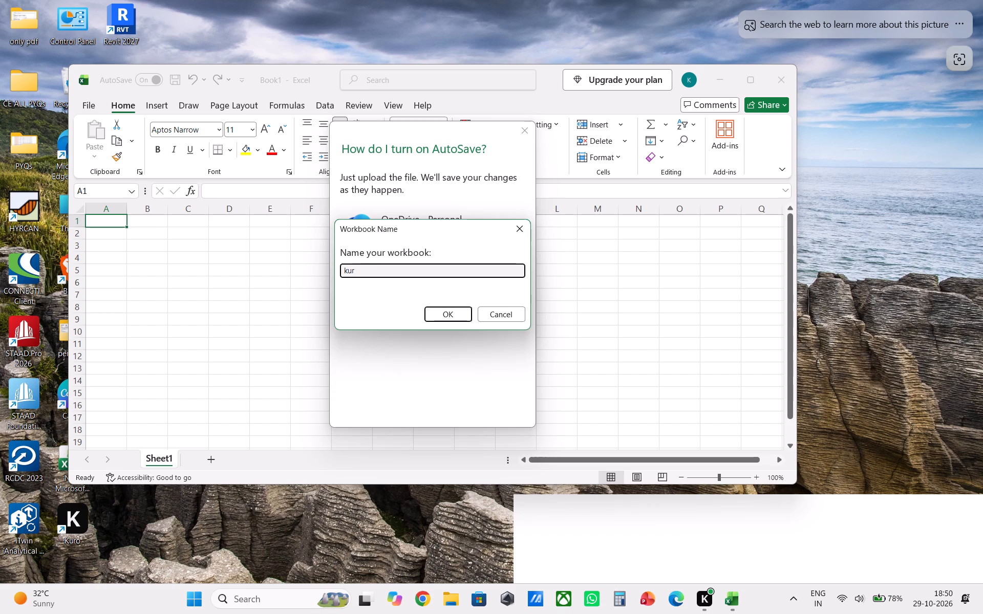
{"action": "type", "text": "ro"}
{"action": "key", "text": "space"}
{"action": "type", "text": "ex"}
{"action": "type", "text": "tra"}
{"action": "left_click", "coordinate": [448, 307]}
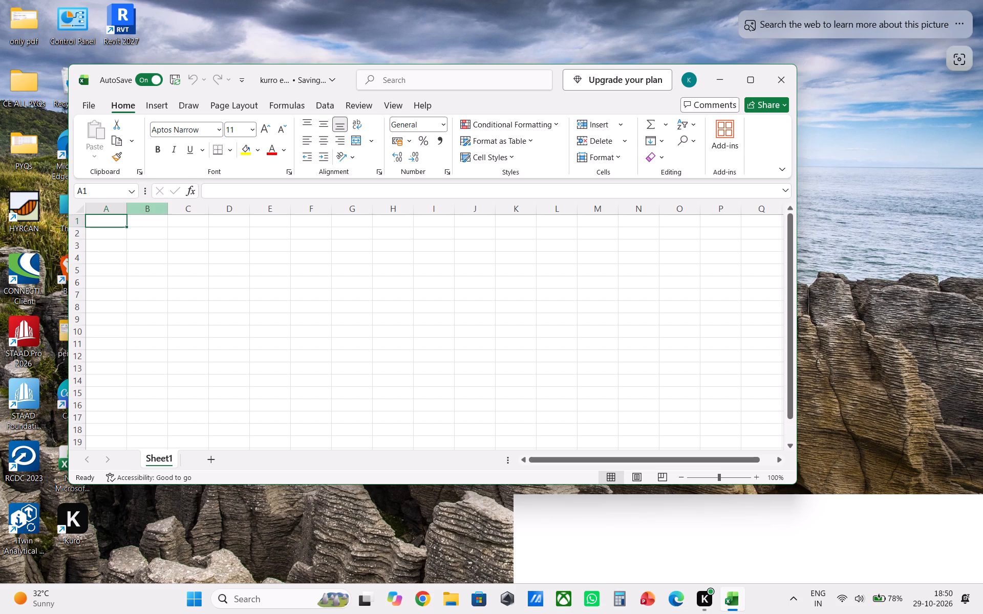
Check the new workbook's file name and save location.
{"action": "left_click", "coordinate": [321, 82]}
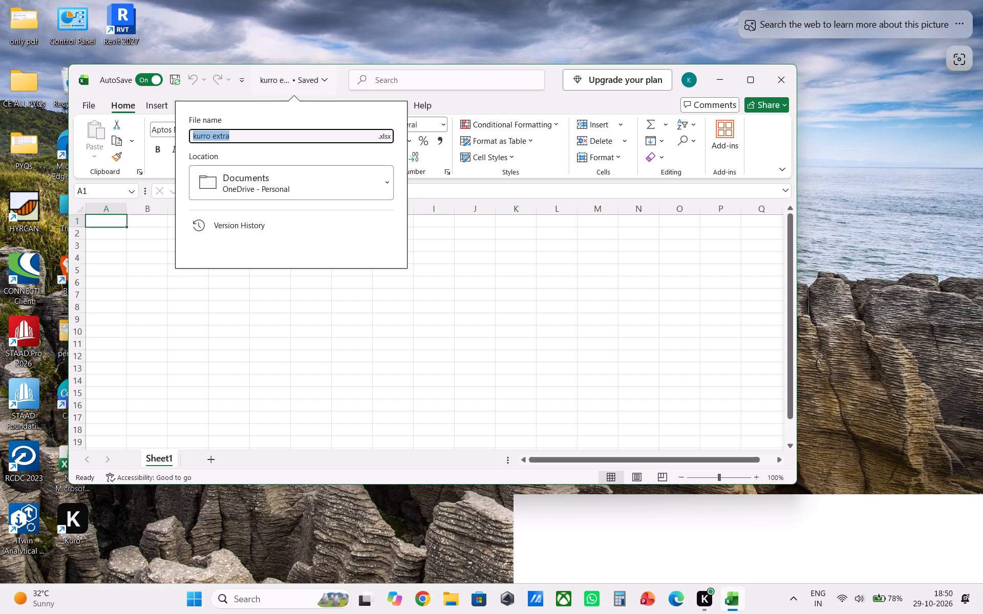
{"action": "left_click", "coordinate": [241, 299]}
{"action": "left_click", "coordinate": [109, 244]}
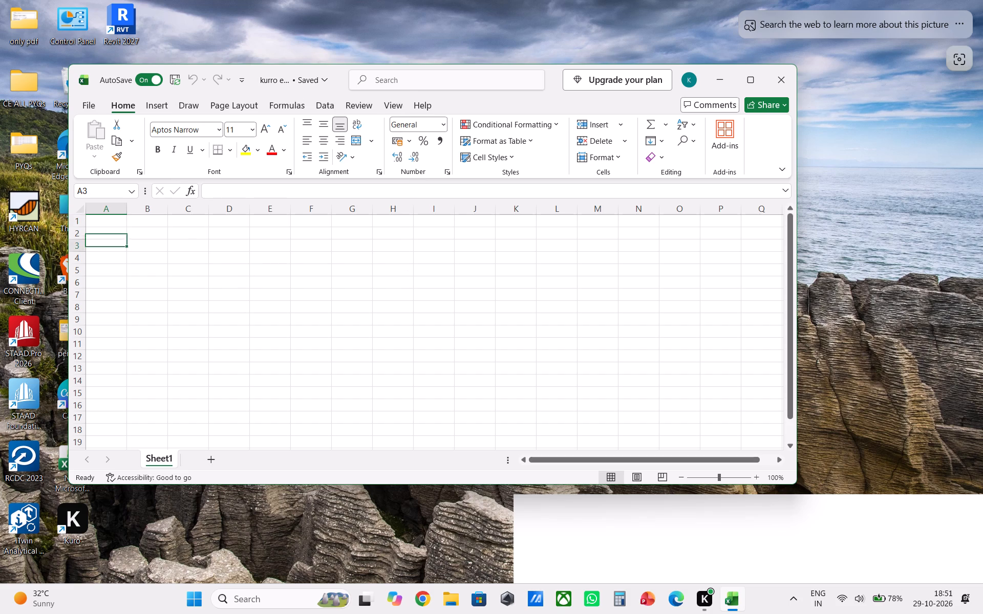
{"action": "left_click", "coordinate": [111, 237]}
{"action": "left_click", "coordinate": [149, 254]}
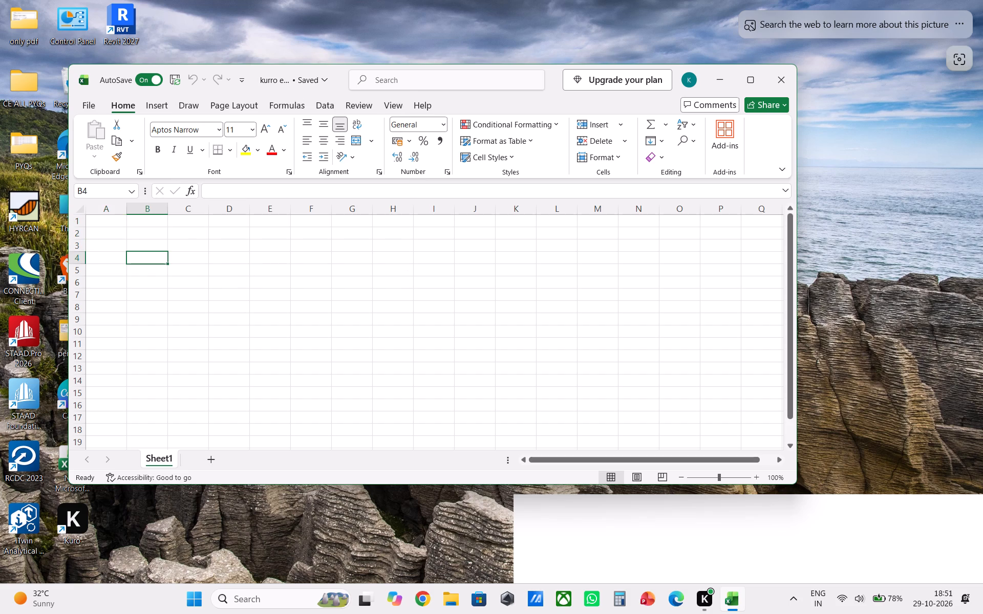
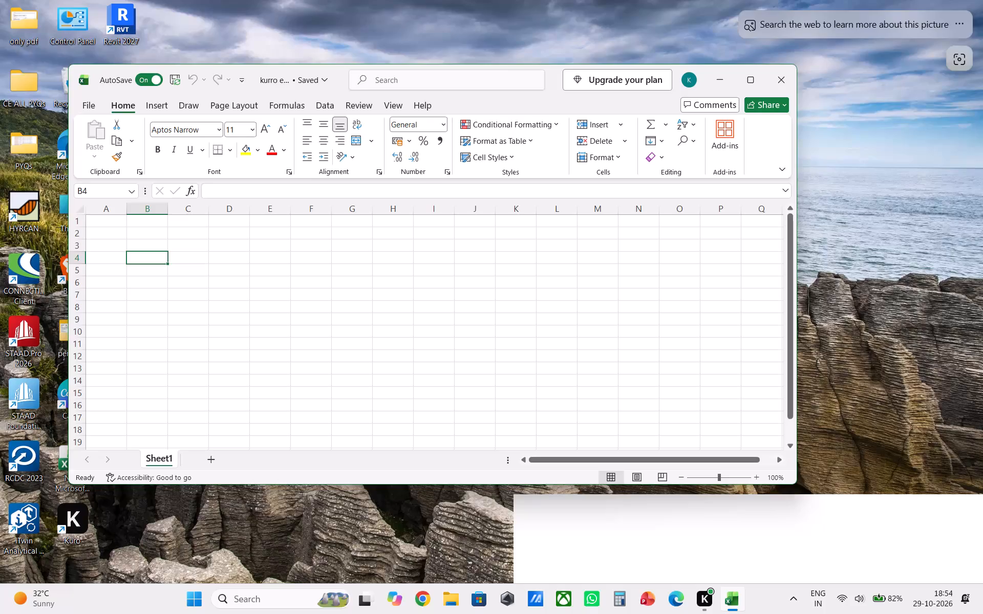
Open the AGE 1 workbook from the list of recent files.
{"action": "left_click", "coordinate": [90, 108]}
{"action": "scroll", "coordinate": [267, 437], "scroll_direction": "down", "scroll_amount": 1}
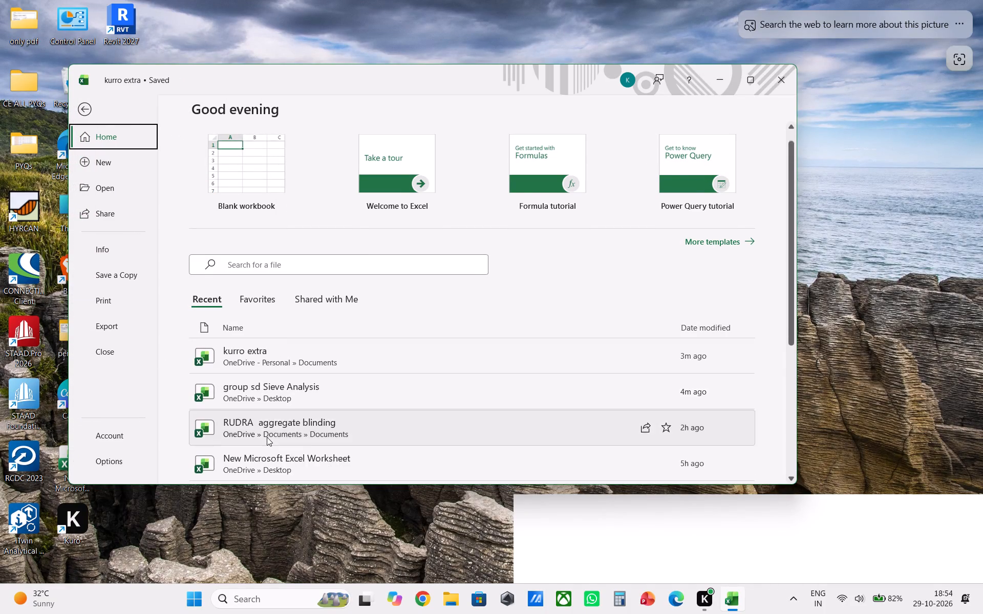
{"action": "scroll", "coordinate": [267, 437], "scroll_direction": "down", "scroll_amount": 3}
{"action": "left_click", "coordinate": [242, 472]}
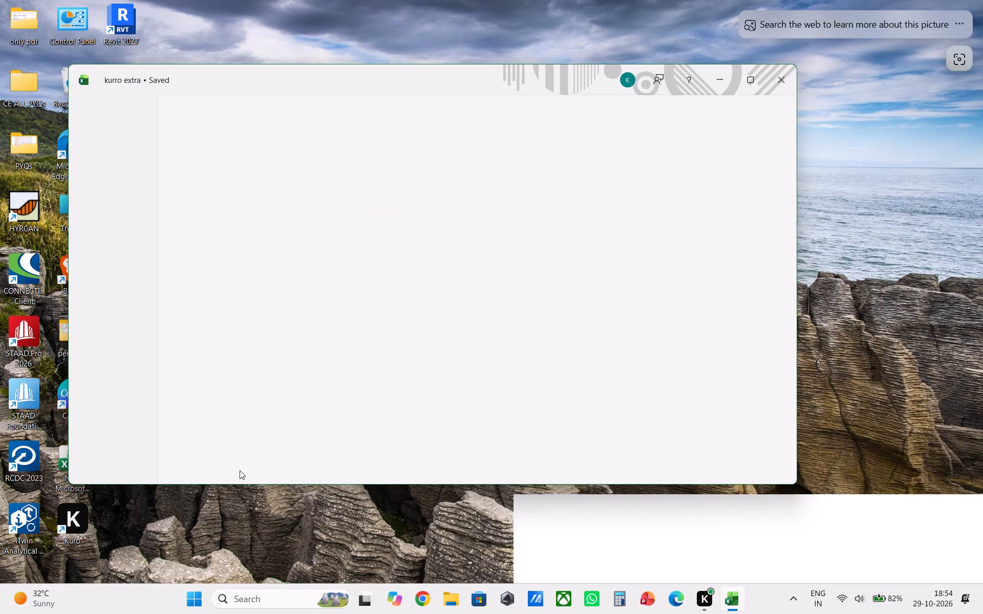
{"action": "left_click", "coordinate": [175, 476]}
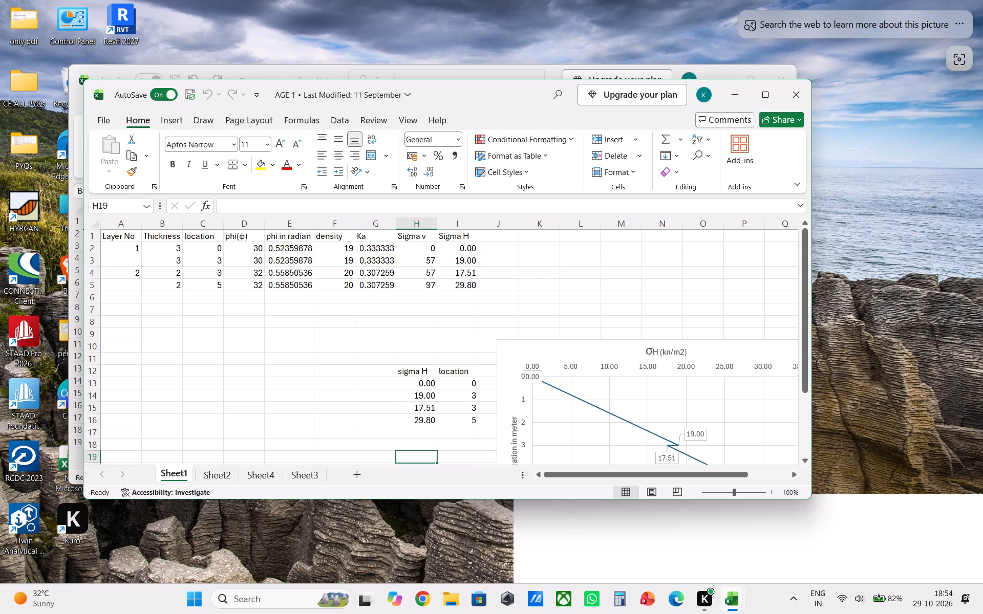
Maximize the AGE 1 workbook and examine its layer table and sigma H chart on Sheet1.
{"action": "scroll", "coordinate": [528, 422], "scroll_direction": "down", "scroll_amount": 4}
{"action": "scroll", "coordinate": [525, 424], "scroll_direction": "up", "scroll_amount": 4}
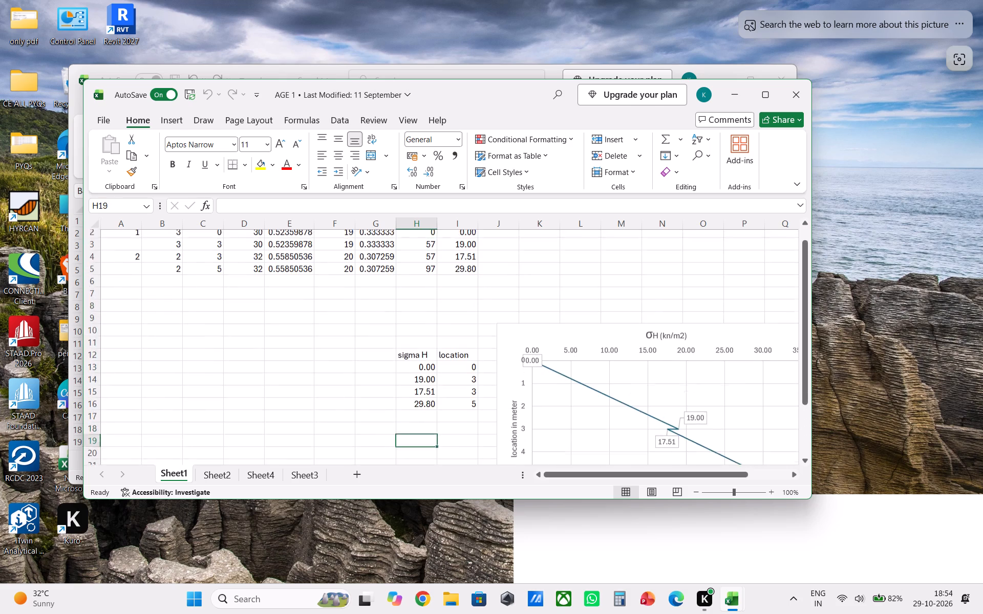
{"action": "left_click", "coordinate": [759, 98]}
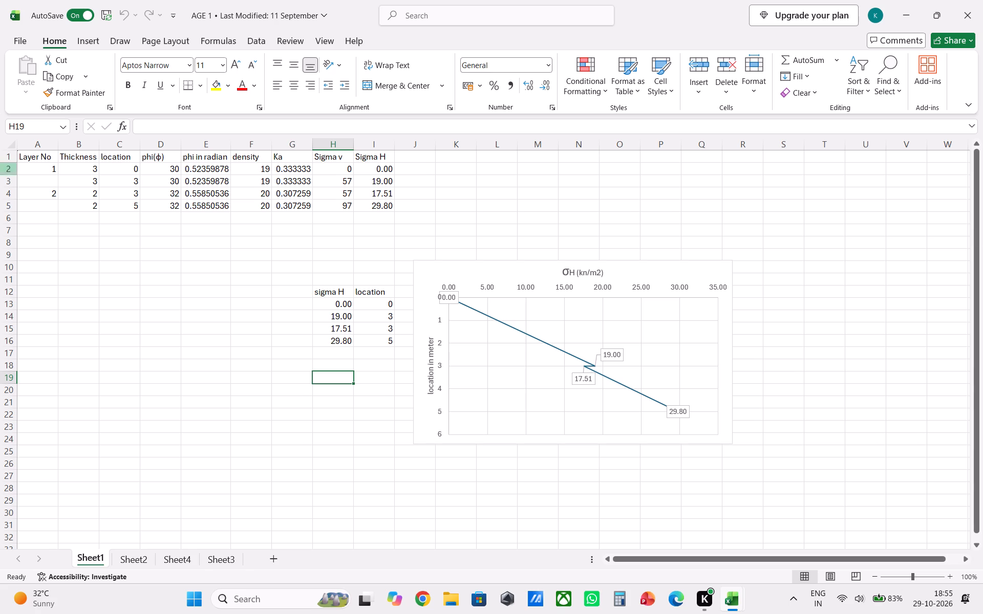
Return to the kurro extra workbook by reopening it from the recent files.
{"action": "left_click", "coordinate": [19, 30]}
{"action": "left_click", "coordinate": [61, 236]}
{"action": "left_click", "coordinate": [16, 39]}
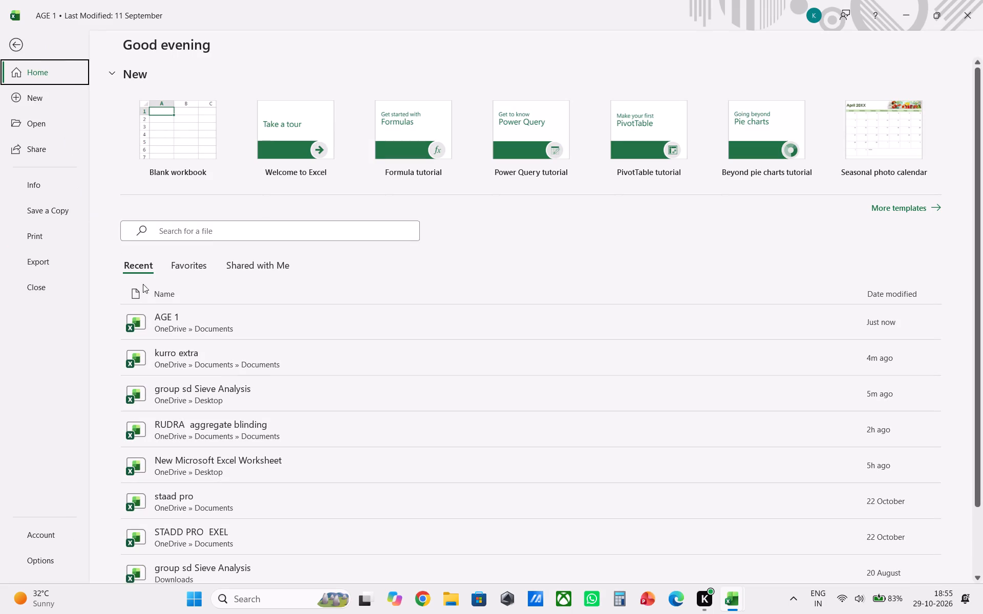
{"action": "left_click", "coordinate": [177, 344]}
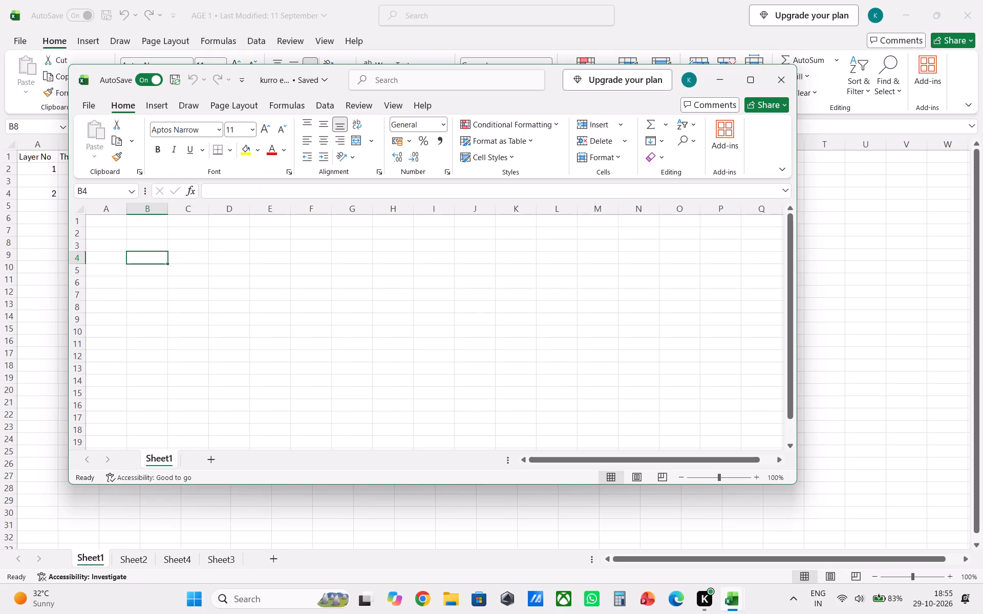
Enter the headers "layer no.", "thickness" and "location" in cells A2 to C2 of kurro extra.
{"action": "left_click", "coordinate": [119, 230]}
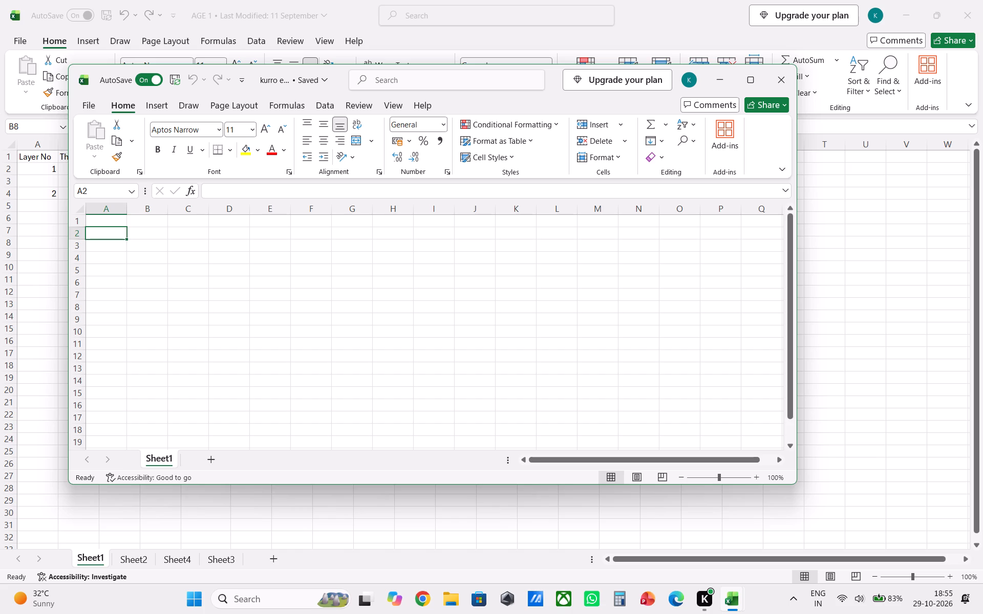
{"action": "type", "text": "layer no"}
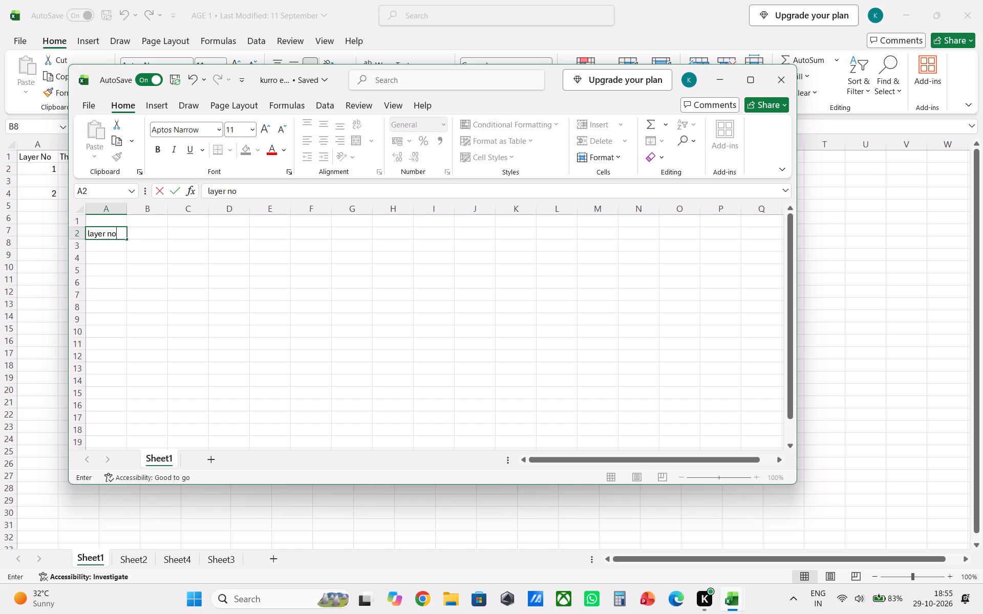
{"action": "key", "text": "period"}
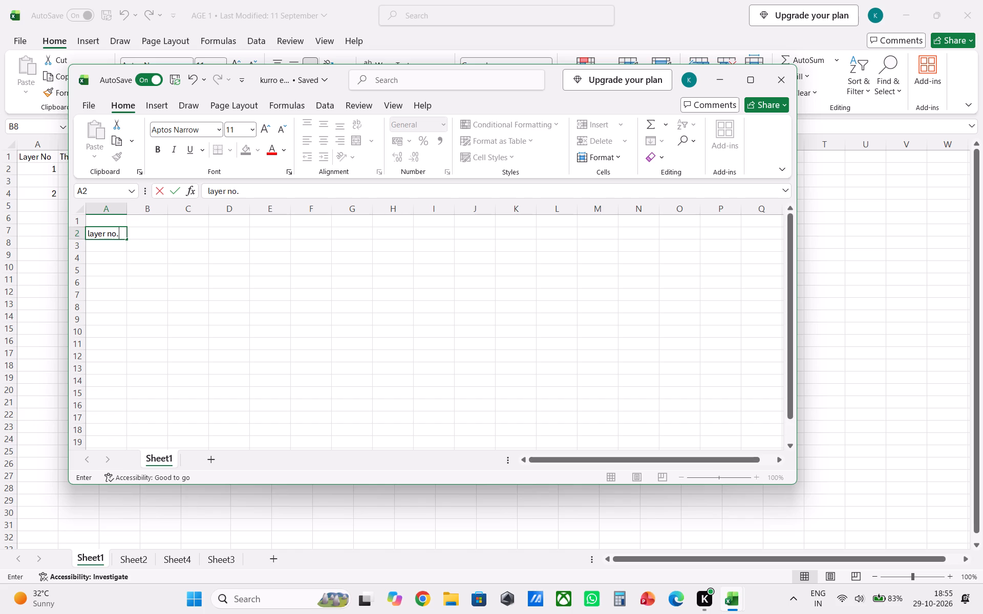
{"action": "left_click", "coordinate": [152, 238]}
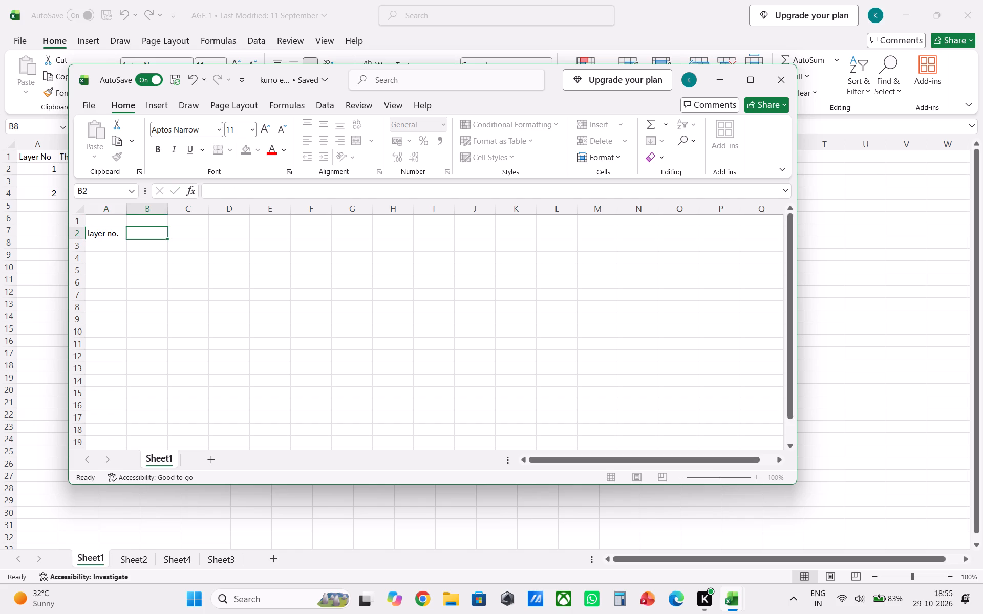
{"action": "type", "text": "thi"}
{"action": "key", "text": "c"}
{"action": "type", "text": "kness"}
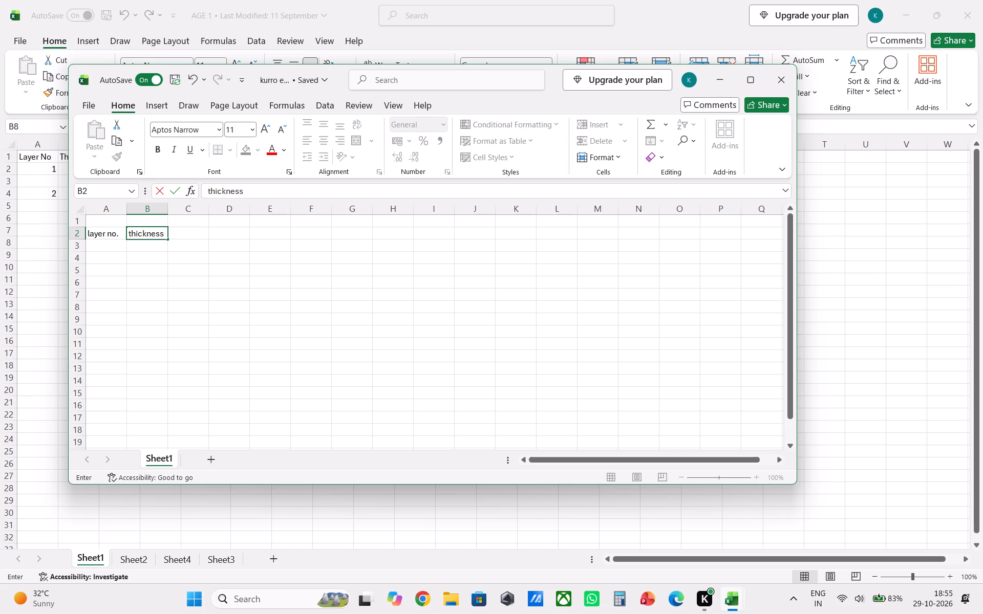
{"action": "left_click", "coordinate": [182, 232]}
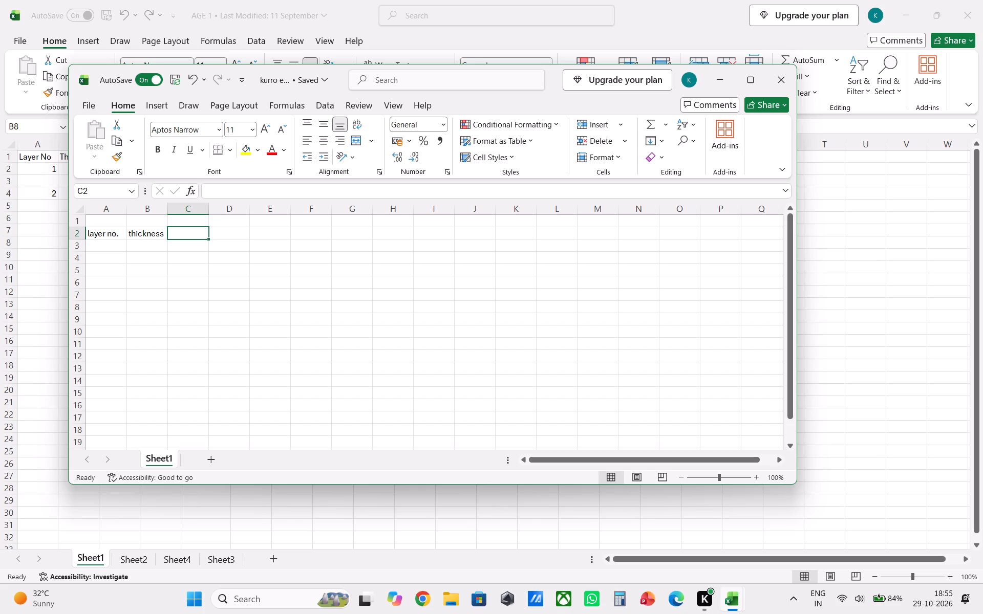
{"action": "type", "text": "lo"}
{"action": "type", "text": "cation"}
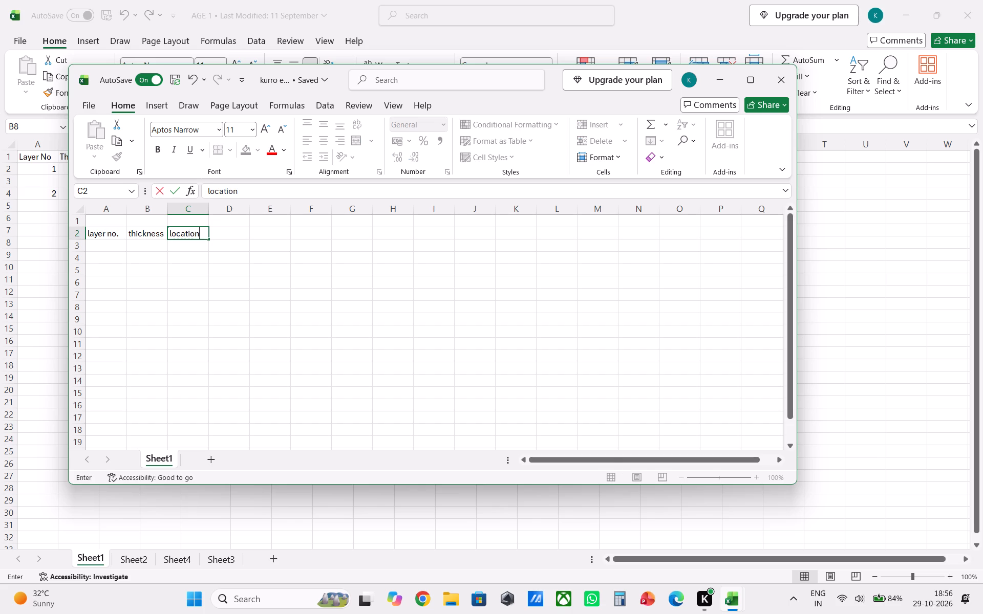
{"action": "key", "text": "Return"}
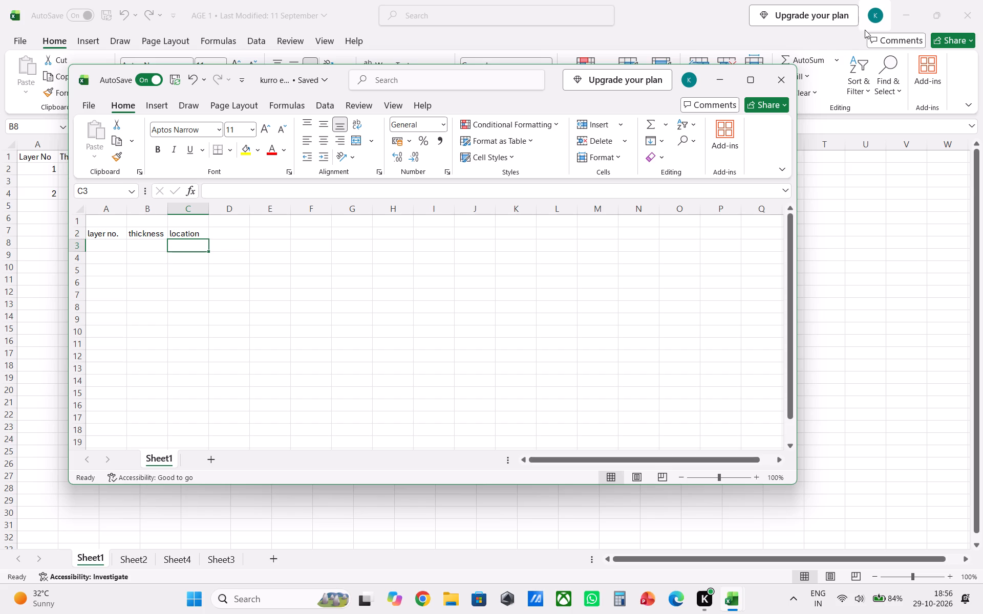
Restore the AGE 1 window to a smaller size and place it so the kurro extra headers stay visible beside it.
{"action": "left_click_drag", "start_coordinate": [690, 18], "coordinate": [695, 49]}
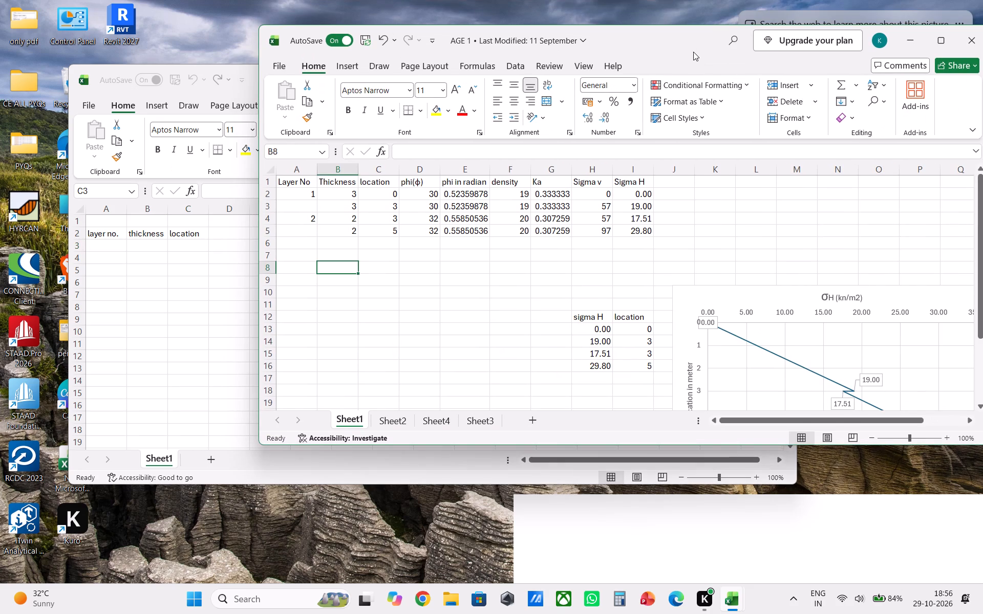
{"action": "left_click_drag", "start_coordinate": [691, 39], "coordinate": [612, 0]}
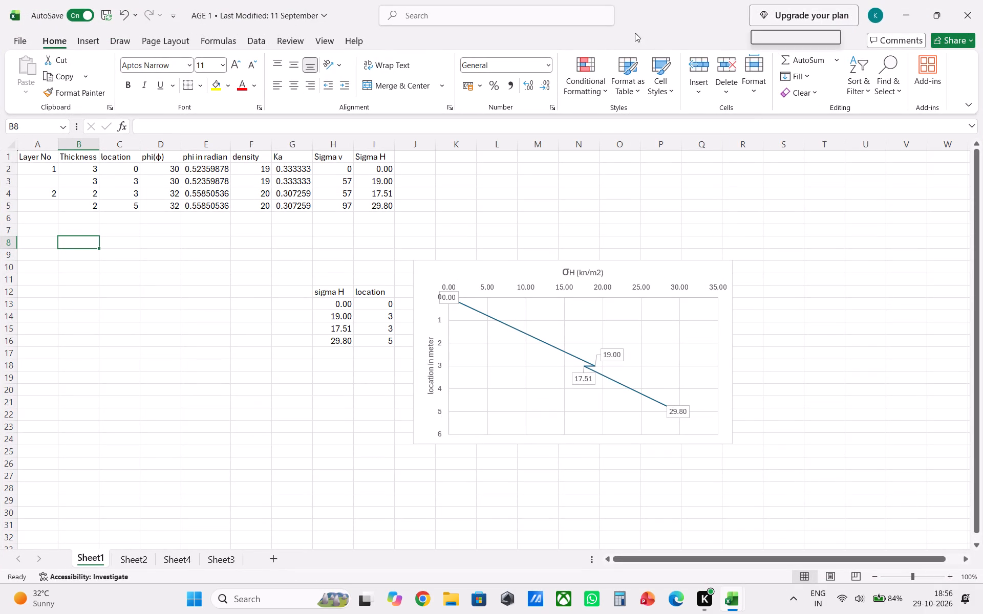
{"action": "left_click_drag", "start_coordinate": [635, 9], "coordinate": [612, 121]}
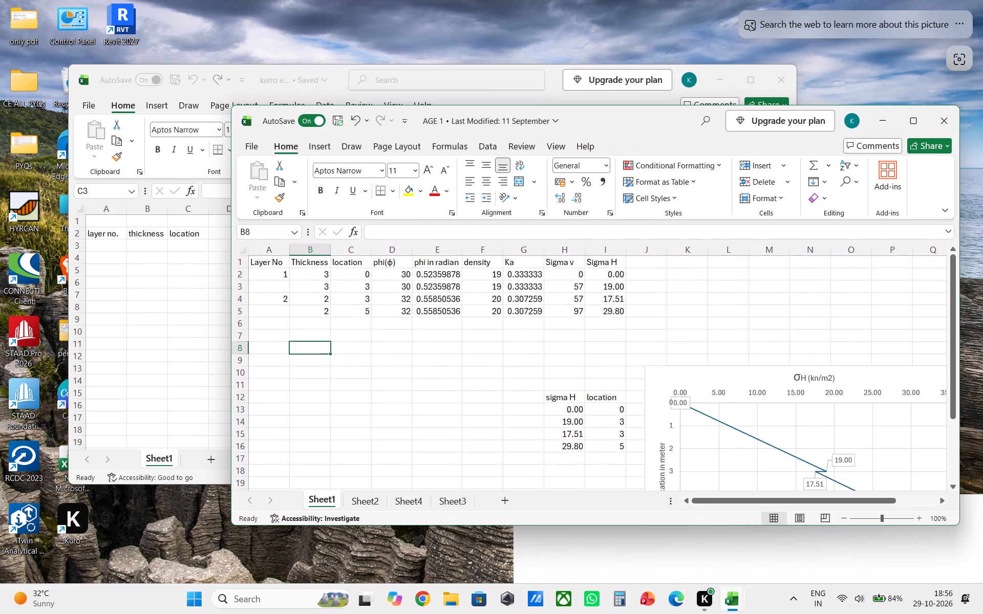
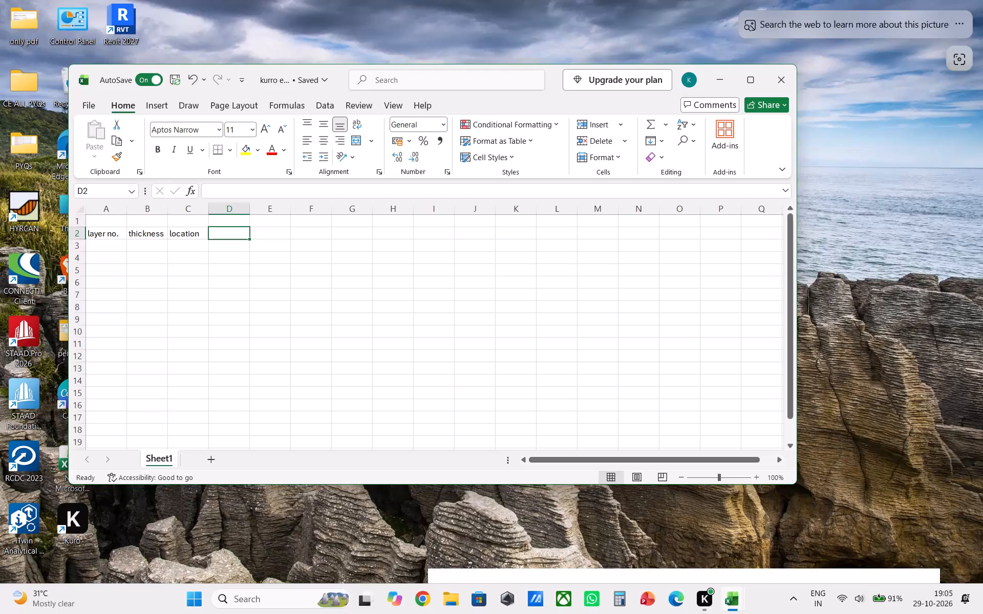
Enter the headers "phi" and "phi radian" in cells D2 and E2 of kurro extra.
{"action": "type", "text": "phi"}
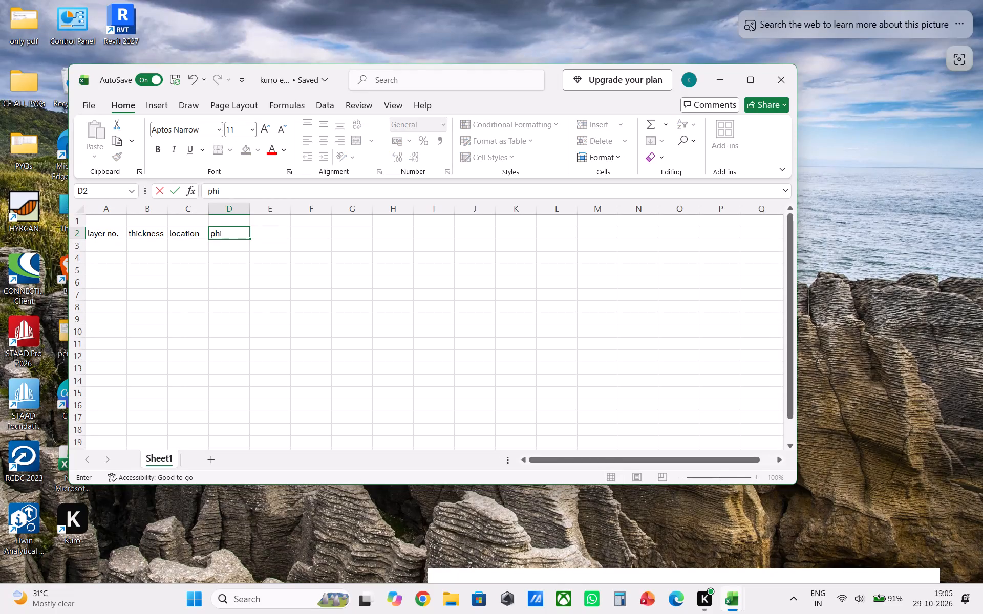
{"action": "left_click", "coordinate": [268, 236]}
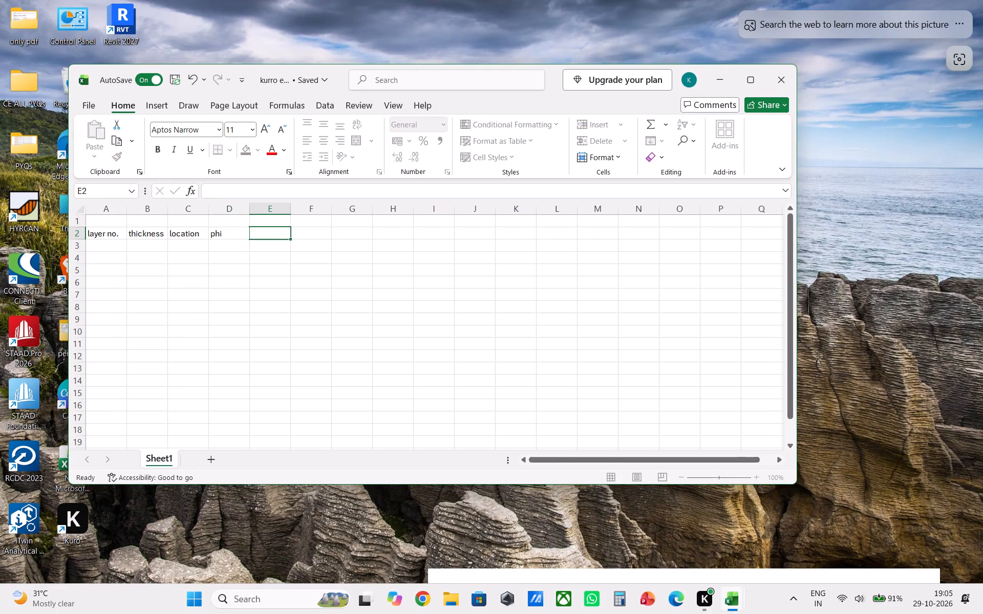
{"action": "type", "text": "phi"}
{"action": "key", "text": "space"}
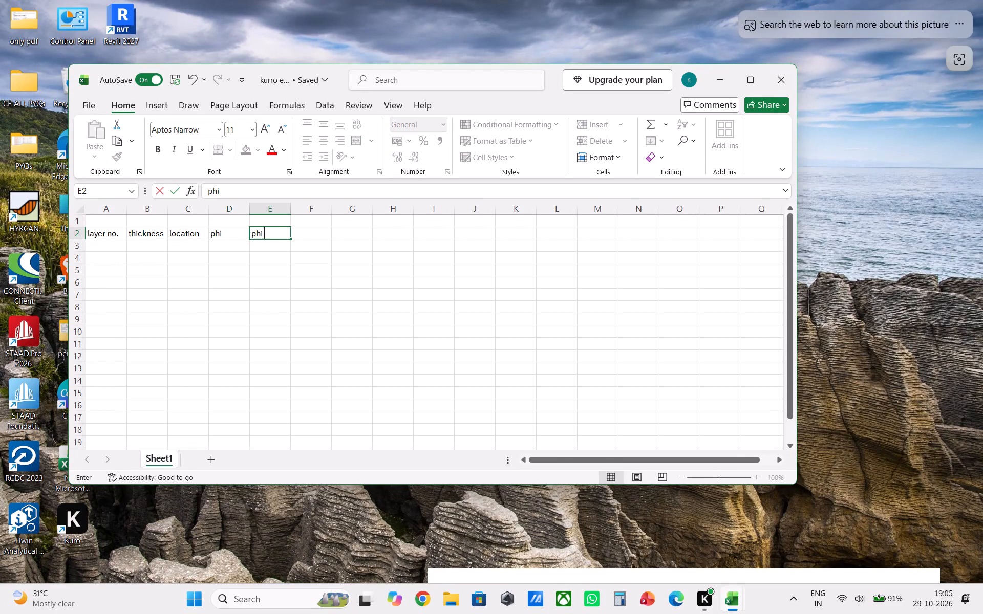
{"action": "key", "text": "space"}
{"action": "type", "text": "rad"}
{"action": "type", "text": "ia"}
{"action": "key", "text": "n"}
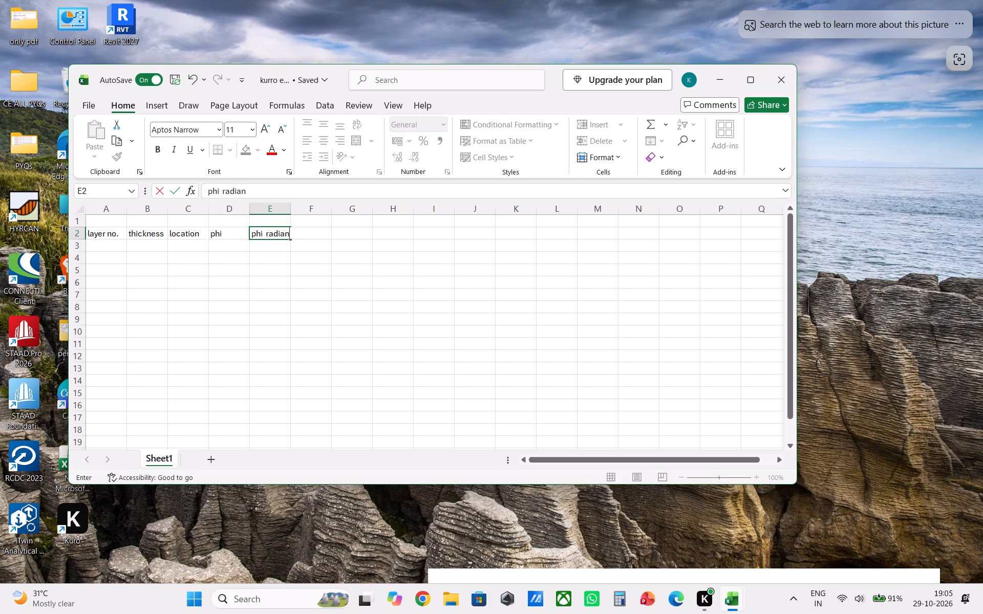
{"action": "left_click", "coordinate": [328, 239]}
Consult the AGE 1 header row and enter the headers "density" and "Ka" in cells F2 and G2 of kurro extra.
{"action": "left_click", "coordinate": [325, 236]}
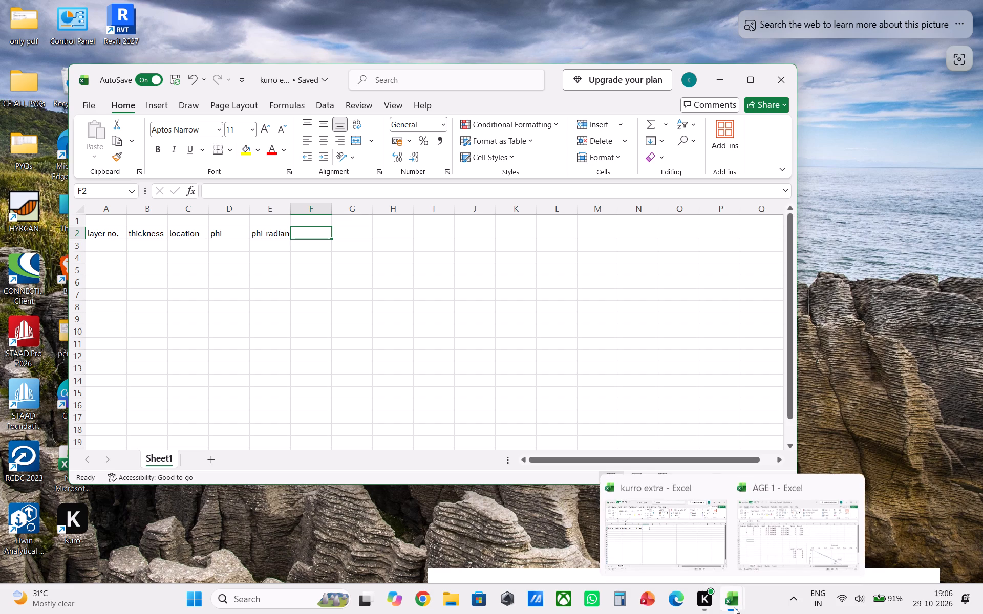
{"action": "left_click", "coordinate": [762, 545]}
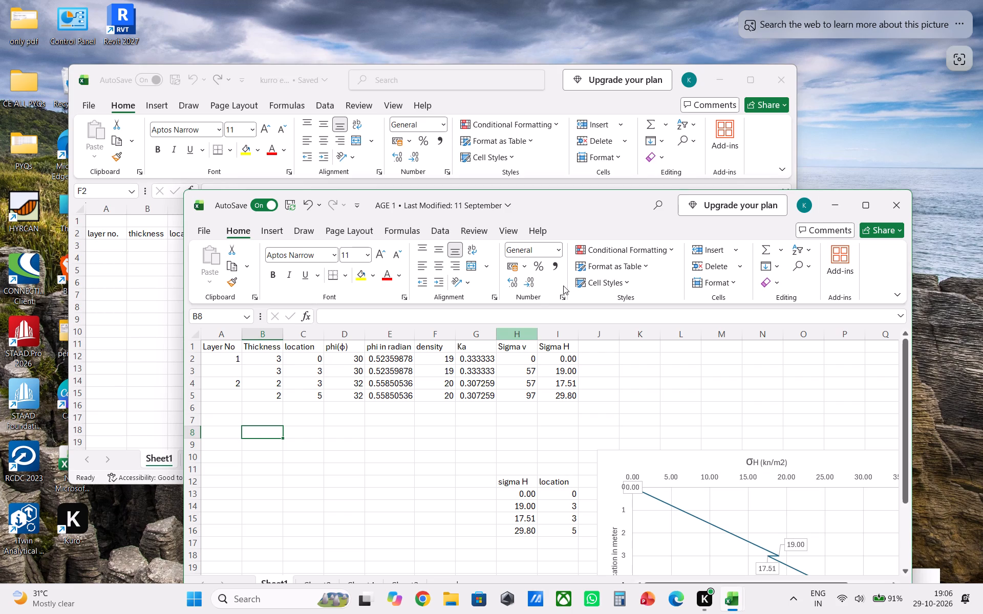
{"action": "left_click", "coordinate": [840, 206]}
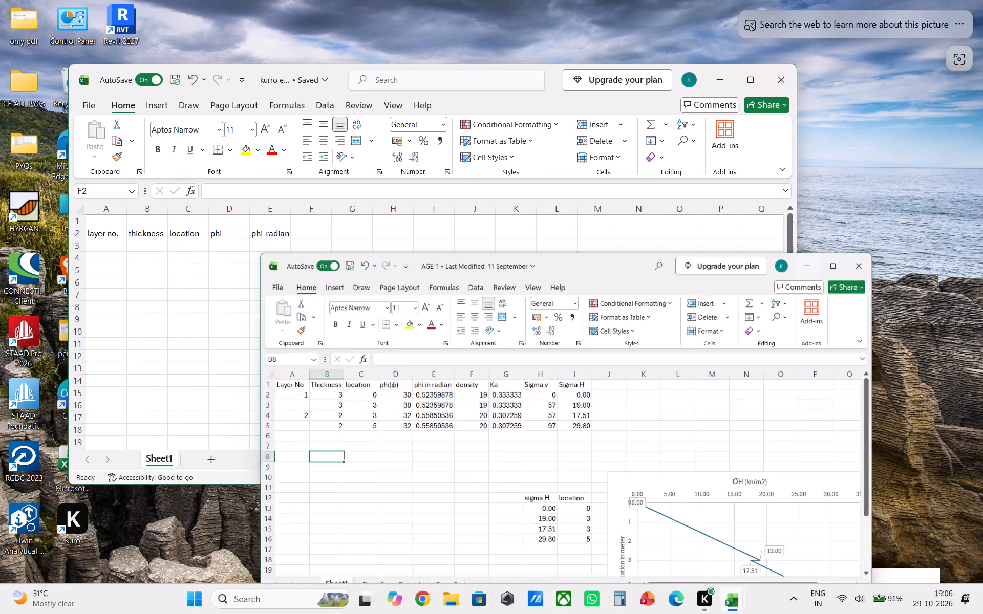
{"action": "left_click", "coordinate": [312, 237]}
{"action": "left_click", "coordinate": [309, 232]}
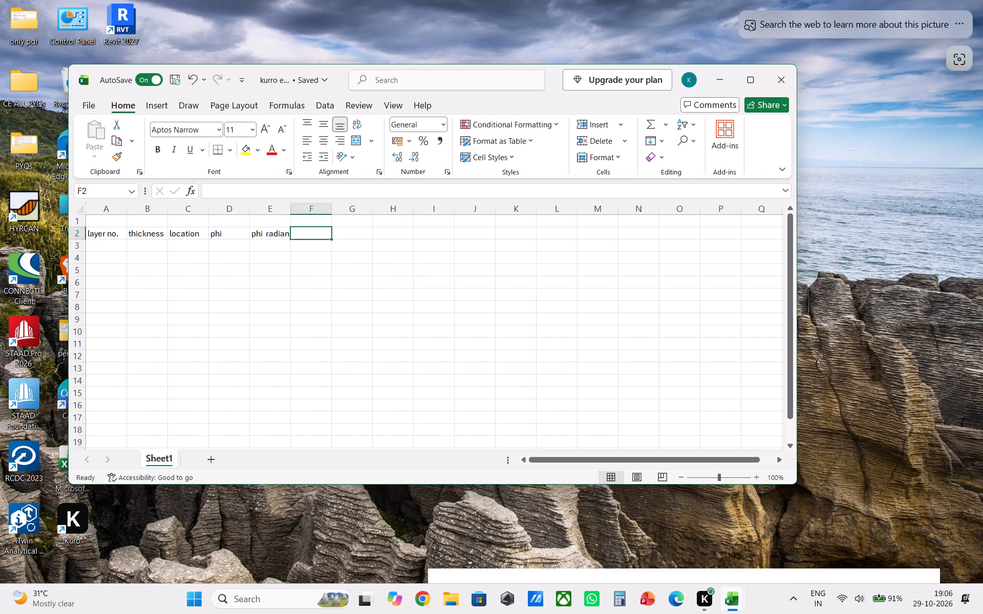
{"action": "left_click", "coordinate": [309, 232]}
{"action": "left_click", "coordinate": [301, 237]}
{"action": "double_click", "coordinate": [317, 232]}
{"action": "type", "text": "density"}
{"action": "left_click", "coordinate": [353, 230]}
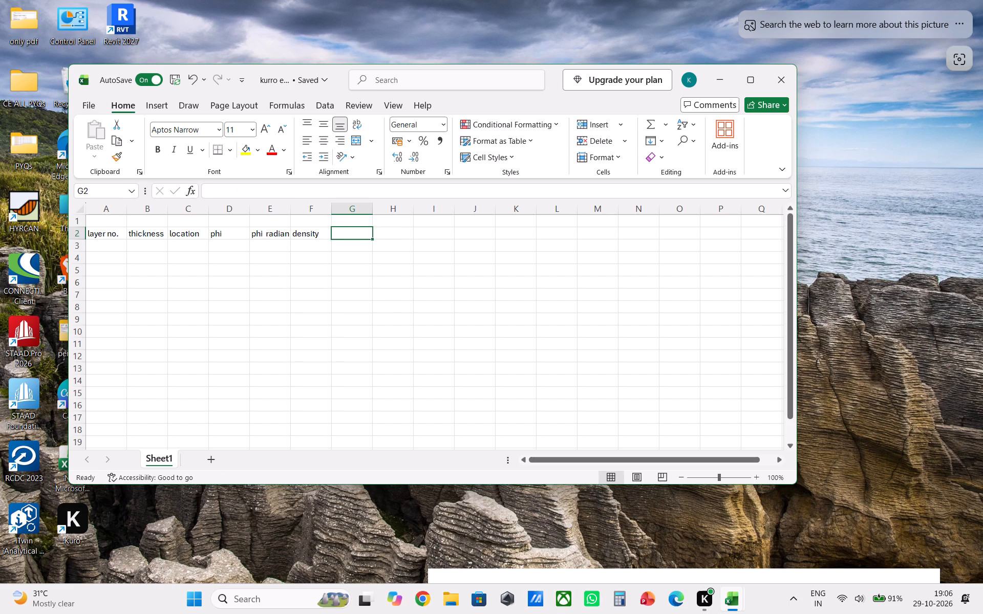
{"action": "key", "text": "k"}
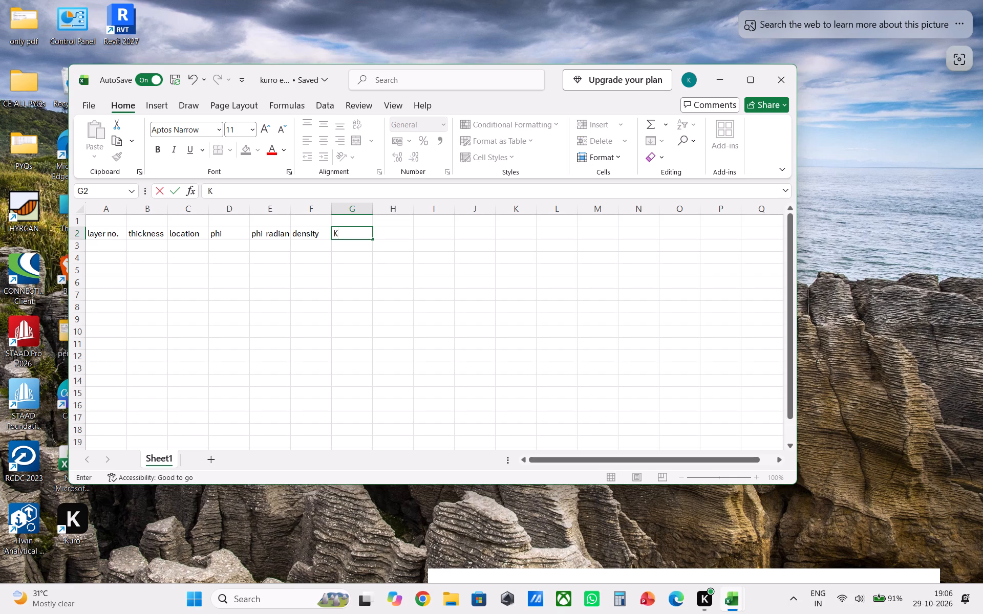
{"action": "left_click", "coordinate": [397, 237]}
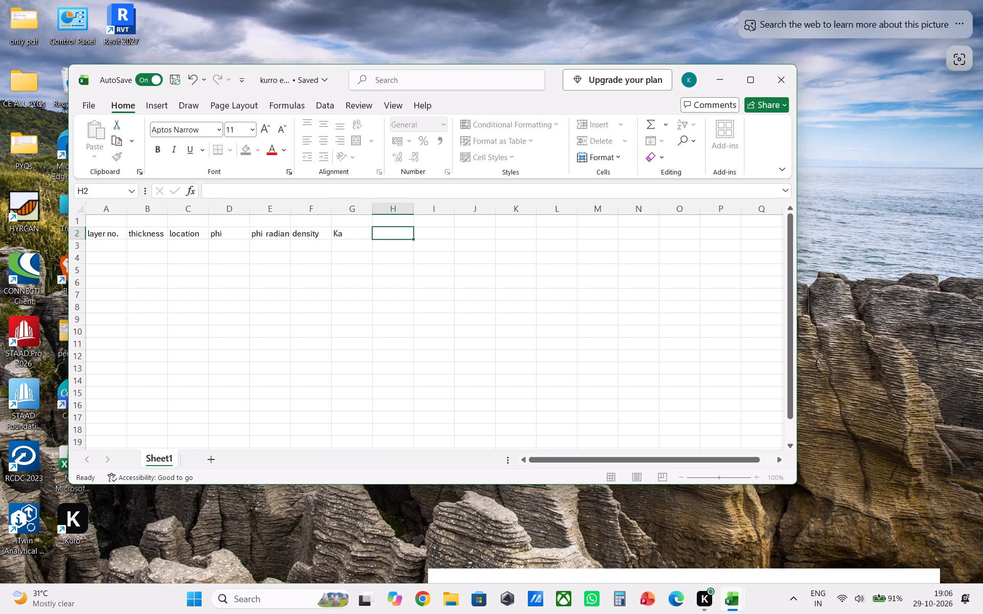
Consult the AGE 1 layer table for the column headers that follow Ka, and return to kurro extra.
{"action": "left_click", "coordinate": [734, 598]}
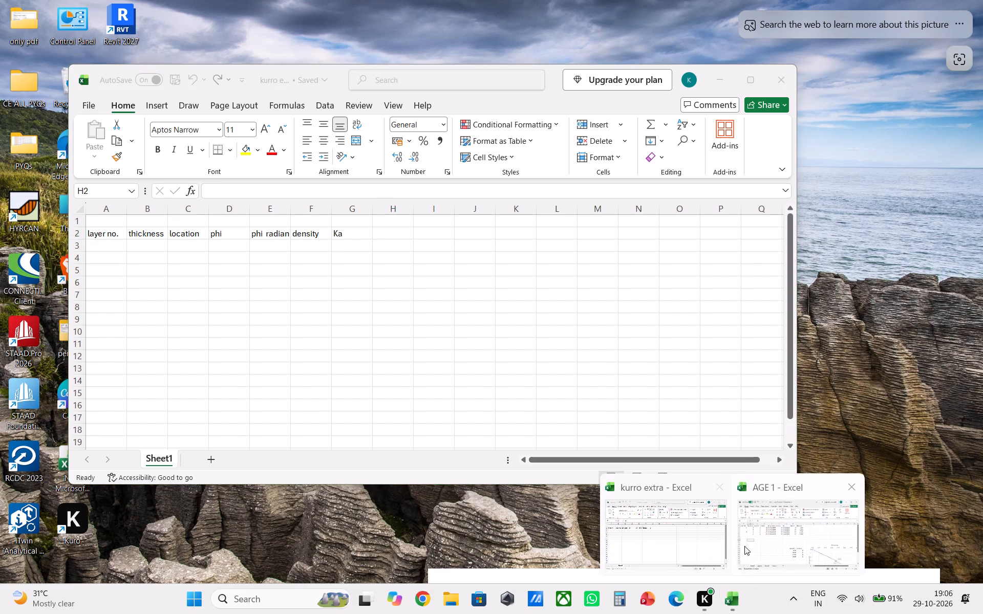
{"action": "left_click", "coordinate": [759, 534]}
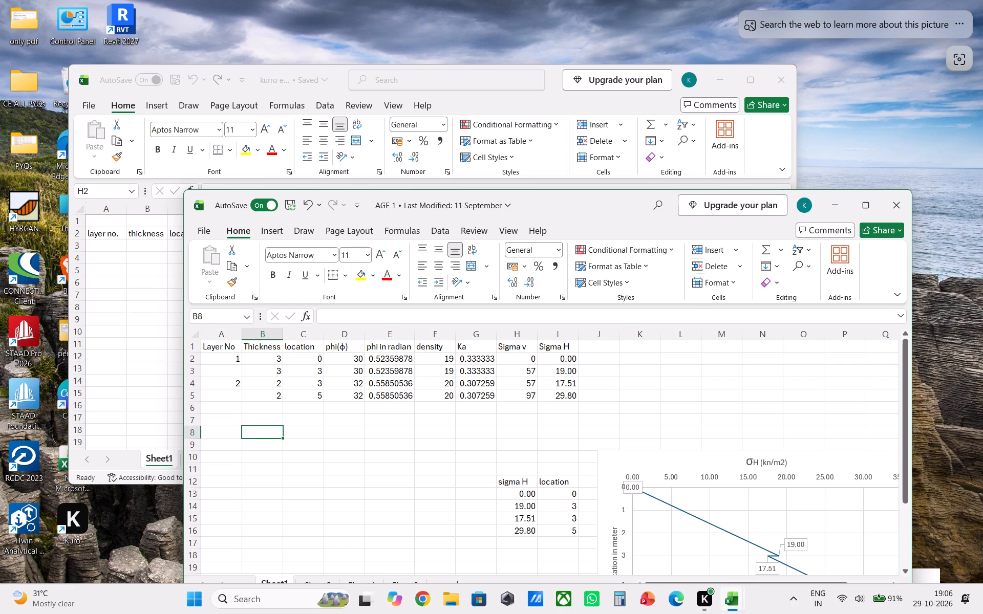
{"action": "left_click", "coordinate": [836, 206]}
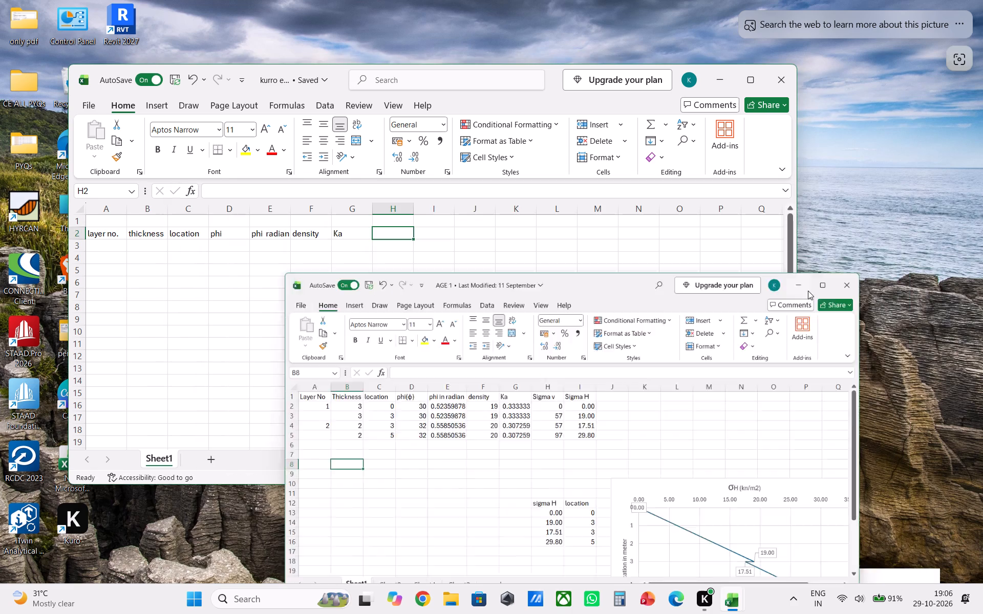
{"action": "left_click_drag", "start_coordinate": [797, 567], "coordinate": [749, 491]}
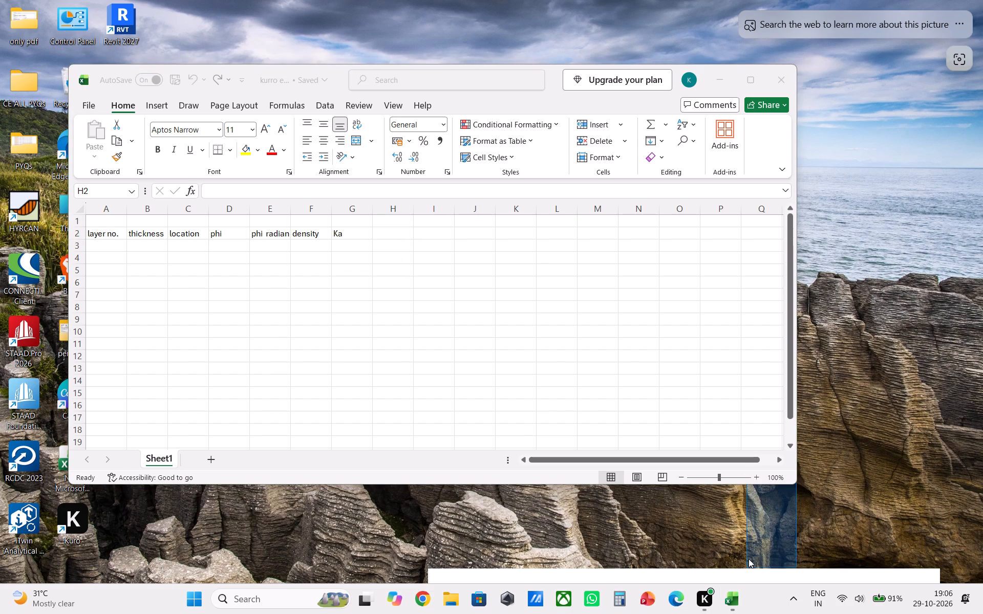
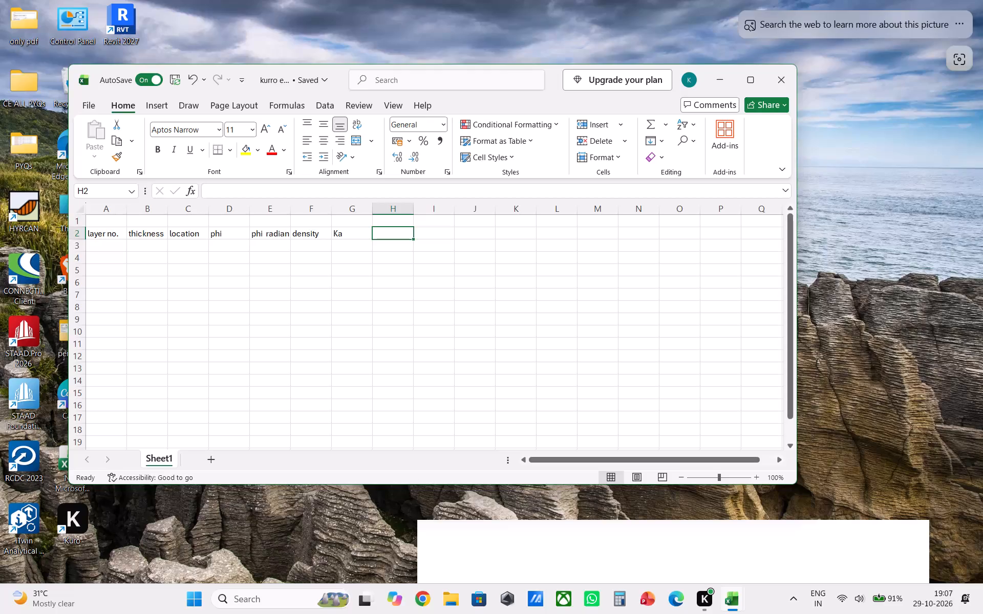
Enter the header "sigma H" in cell H2, following the Ka column.
{"action": "left_click", "coordinate": [387, 235]}
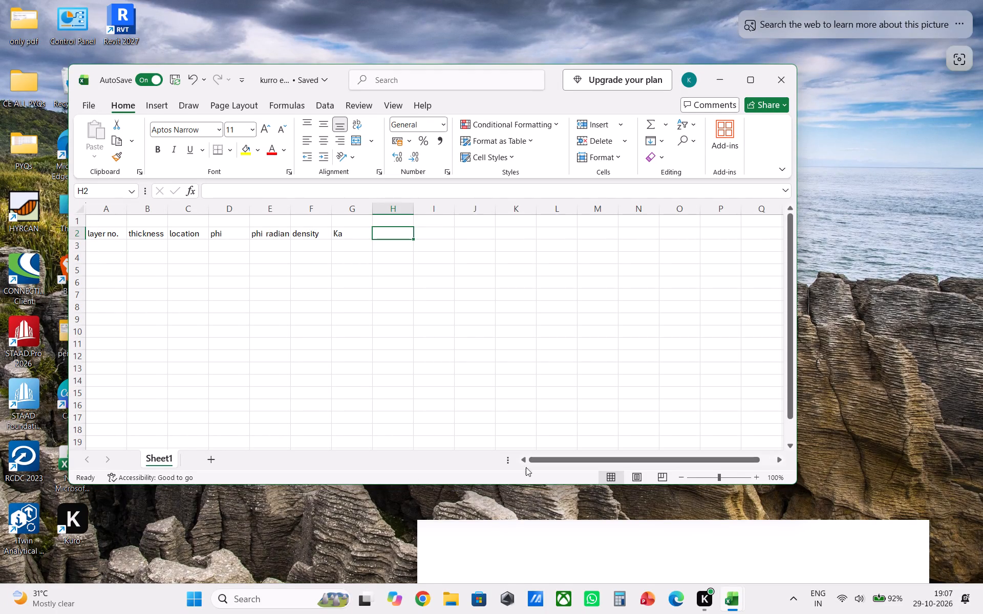
{"action": "left_click", "coordinate": [399, 234]}
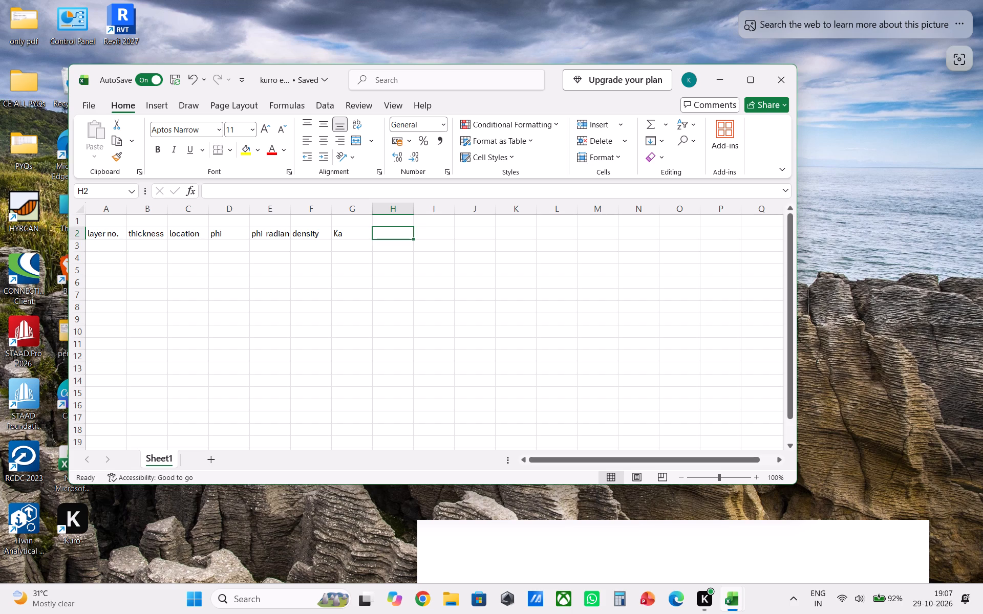
{"action": "double_click", "coordinate": [399, 234]}
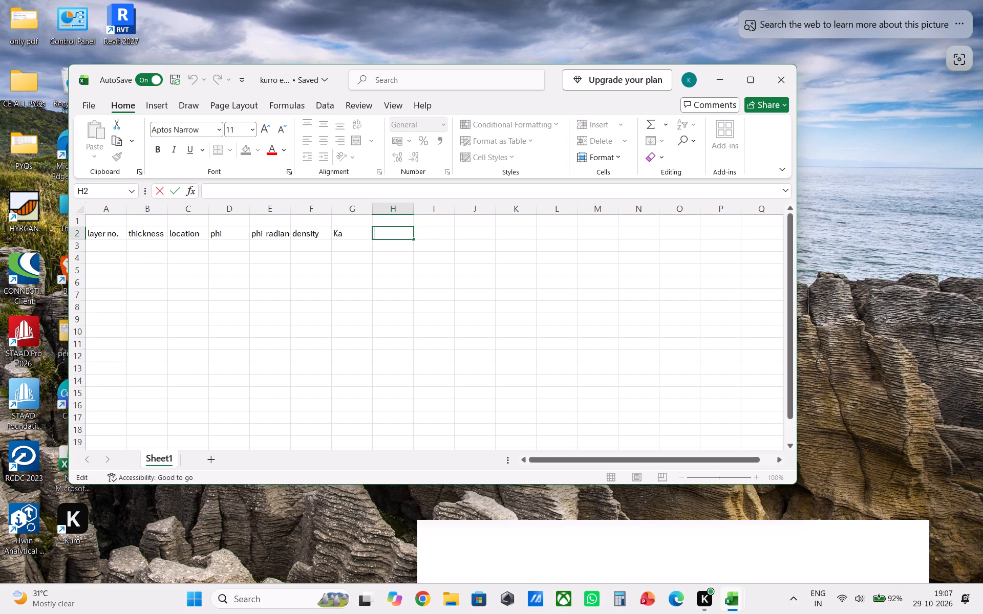
{"action": "type", "text": "si"}
{"action": "type", "text": "gma"}
{"action": "key", "text": "space"}
{"action": "key", "text": "h"}
Enter the header "sigma V" in cell I2, beside the sigma H header.
{"action": "left_click_drag", "start_coordinate": [423, 232], "coordinate": [428, 233]}
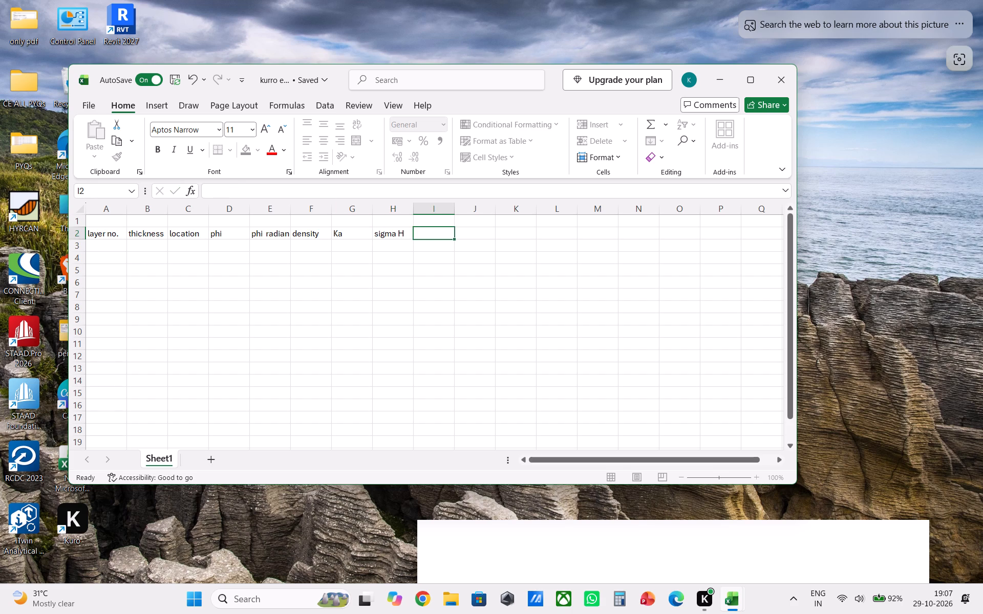
{"action": "key", "text": "s"}
{"action": "key", "text": "BackSpace"}
{"action": "type", "text": "sib"}
{"action": "key", "text": "BackSpace"}
{"action": "type", "text": "gma"}
{"action": "key", "text": "space"}
{"action": "key", "text": "v"}
Enter the layer numbers 1 in cell A3 and 2 in cell A5 under "layer no.".
{"action": "left_click", "coordinate": [103, 250]}
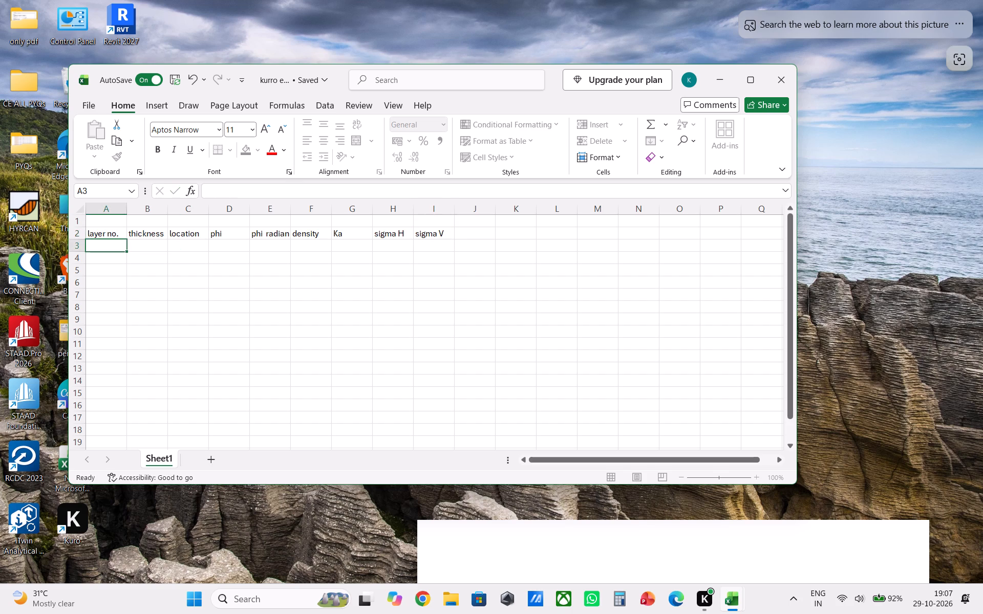
{"action": "key", "text": "1"}
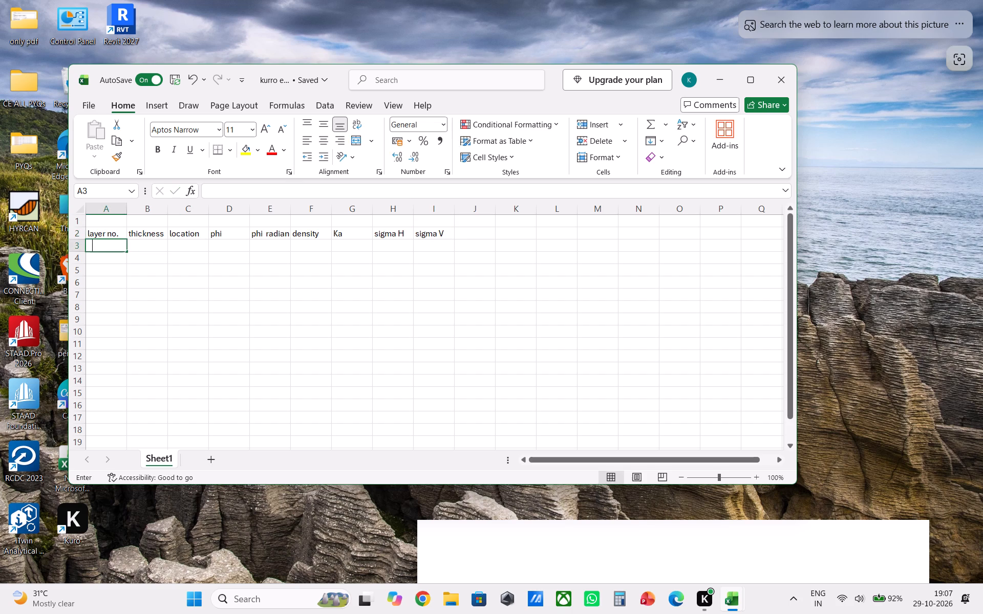
{"action": "left_click", "coordinate": [115, 275]}
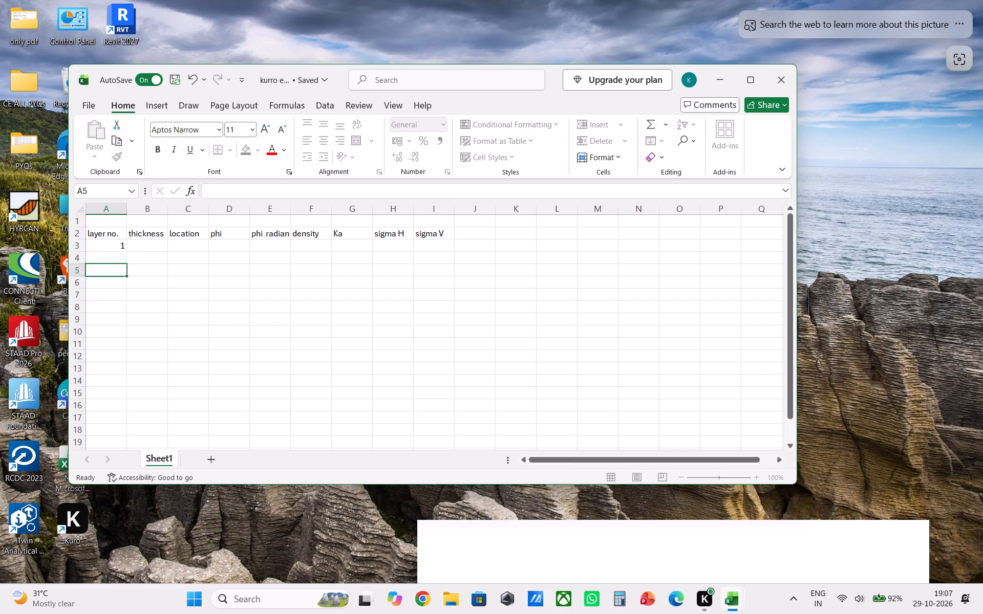
{"action": "key", "text": "2"}
{"action": "scroll", "coordinate": [115, 275], "scroll_direction": "up", "scroll_amount": 1}
{"action": "left_click", "coordinate": [162, 245]}
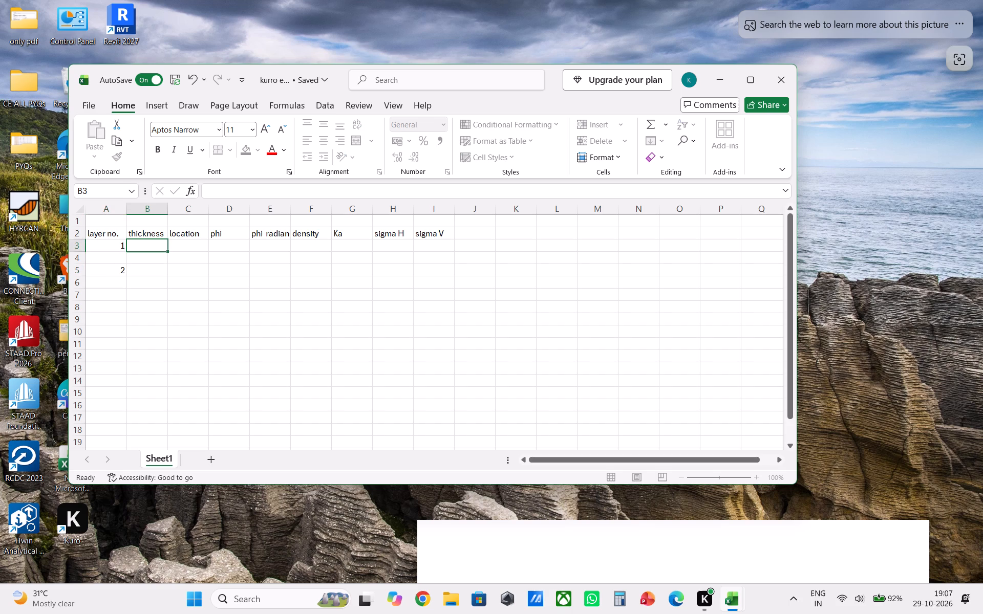
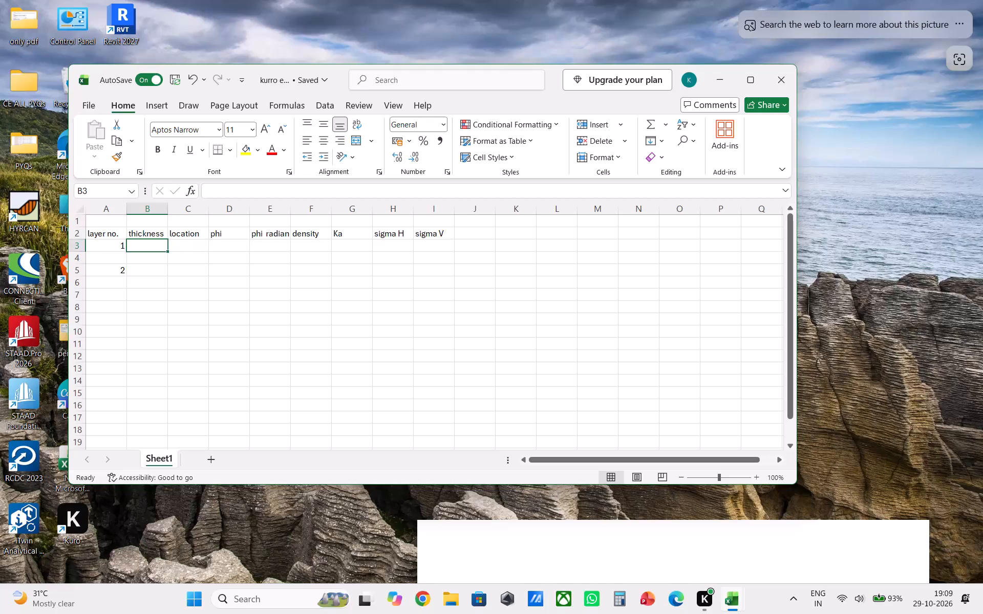
Enter the thickness 2.5 in cell B3 and fill it down through B6.
{"action": "key", "text": "2"}
{"action": "type", "text": ".5"}
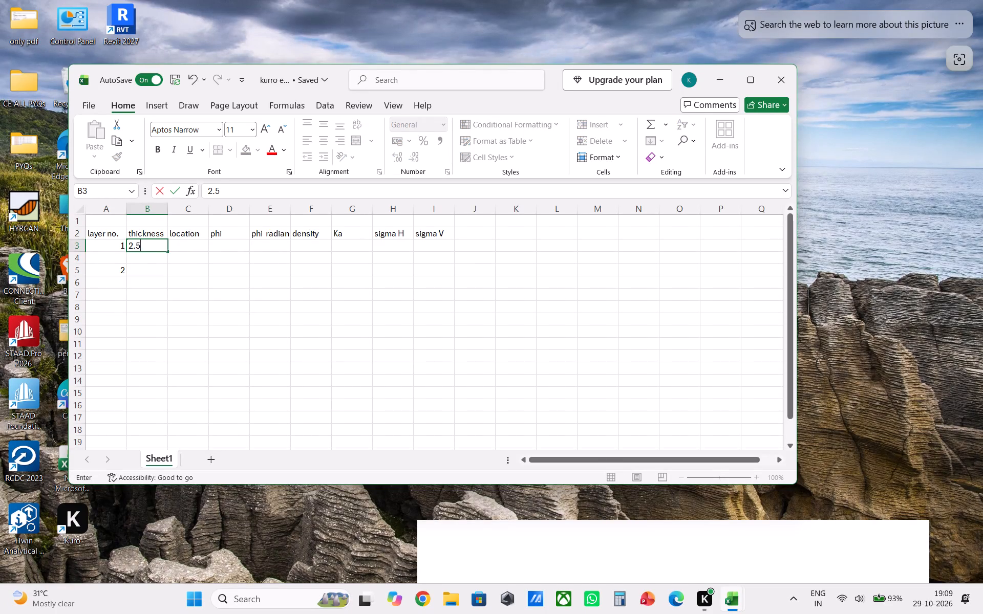
{"action": "key", "text": "Right"}
{"action": "left_click", "coordinate": [151, 262]}
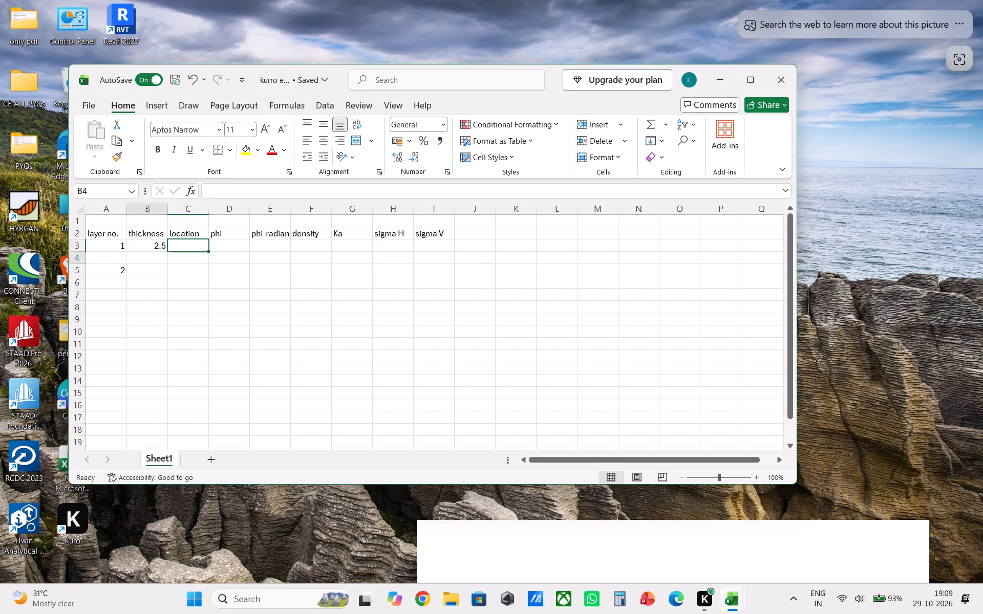
{"action": "left_click", "coordinate": [157, 245]}
{"action": "left_click_drag", "start_coordinate": [167, 251], "coordinate": [173, 277]}
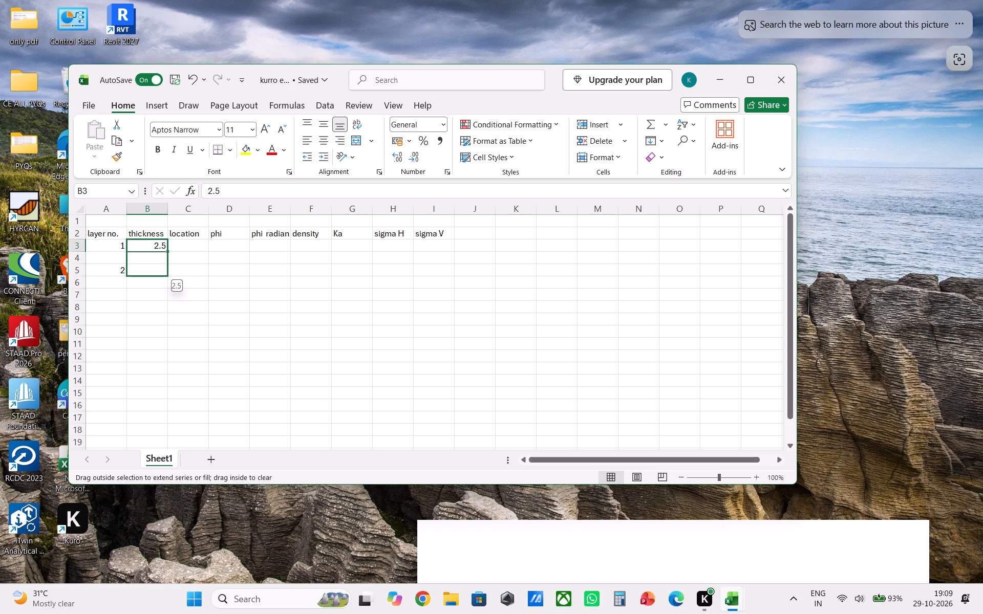
{"action": "left_click_drag", "start_coordinate": [173, 277], "coordinate": [181, 283]}
{"action": "left_click_drag", "start_coordinate": [181, 283], "coordinate": [182, 283]}
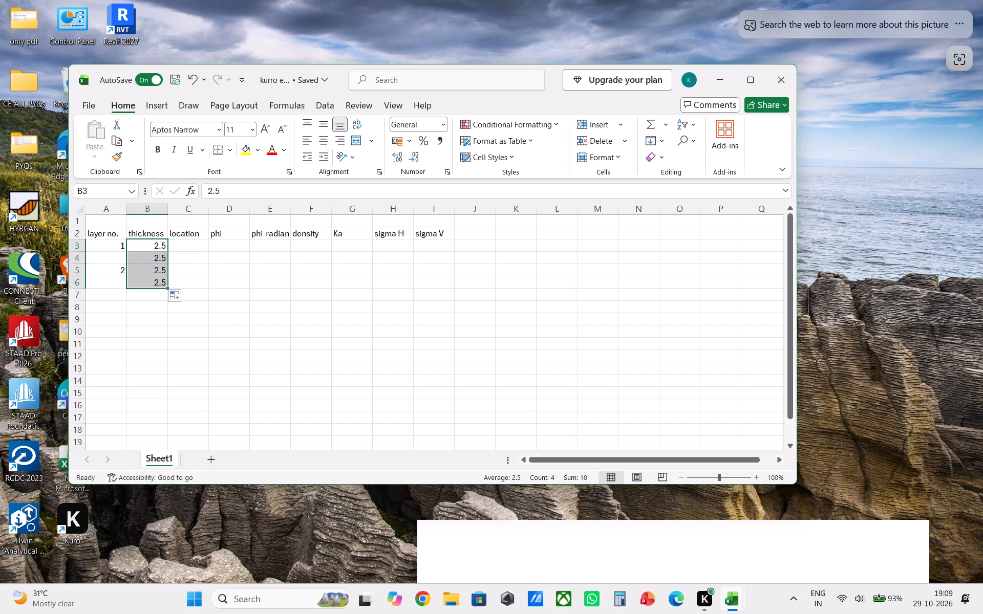
Enter the location values 0, 2.5, 2.5 and 5 in cells C3 to C6.
{"action": "left_click", "coordinate": [185, 246]}
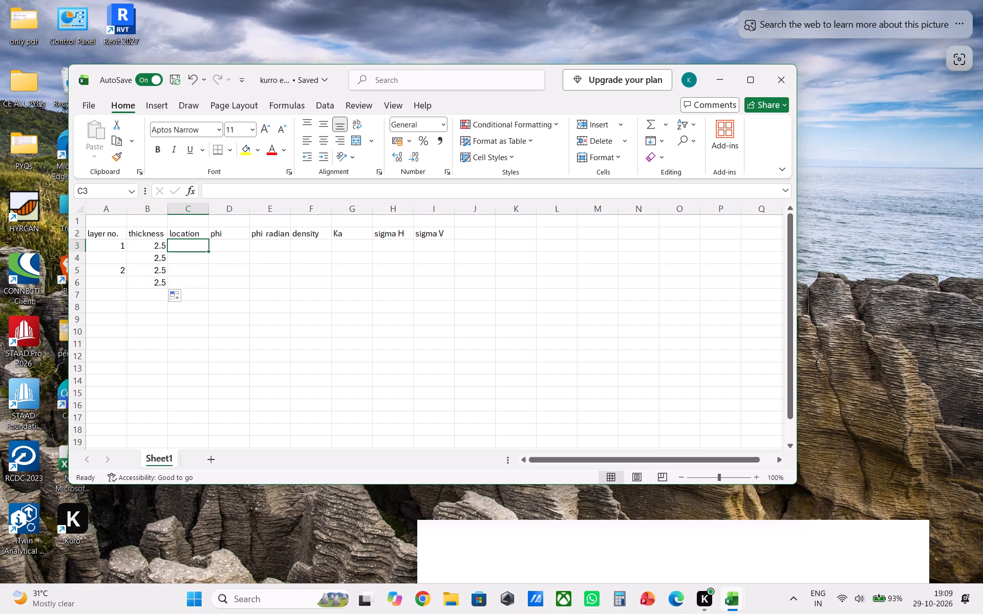
{"action": "left_click", "coordinate": [190, 246]}
{"action": "key", "text": "0"}
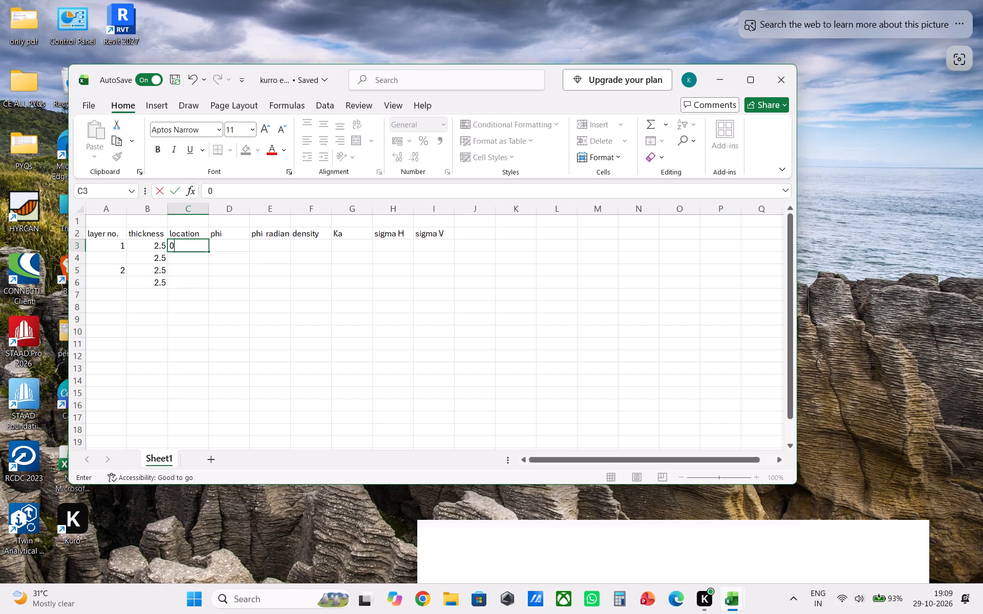
{"action": "left_click", "coordinate": [188, 264]}
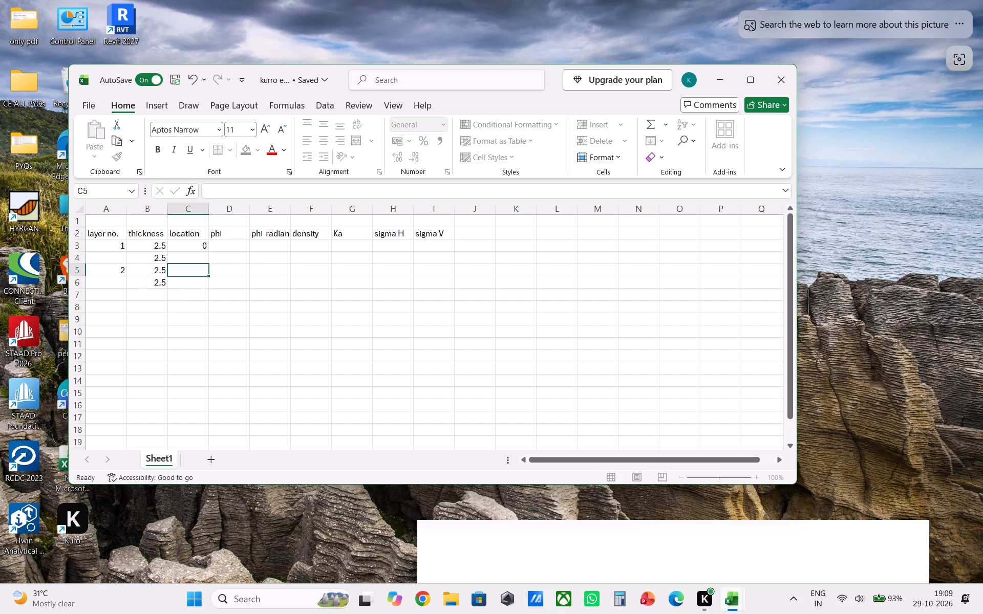
{"action": "left_click", "coordinate": [187, 256]}
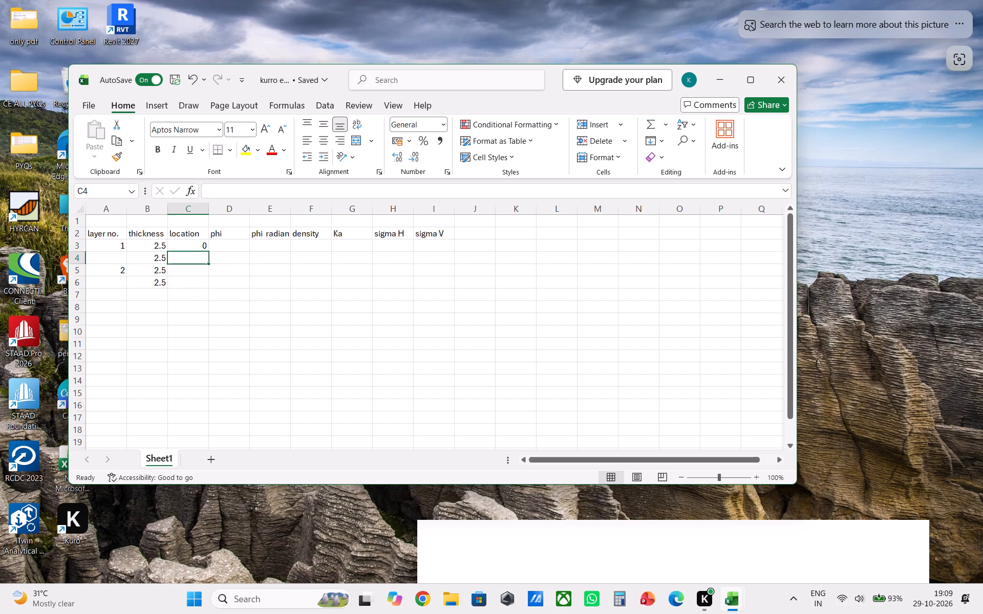
{"action": "type", "text": "25"}
{"action": "key", "text": "backslash"}
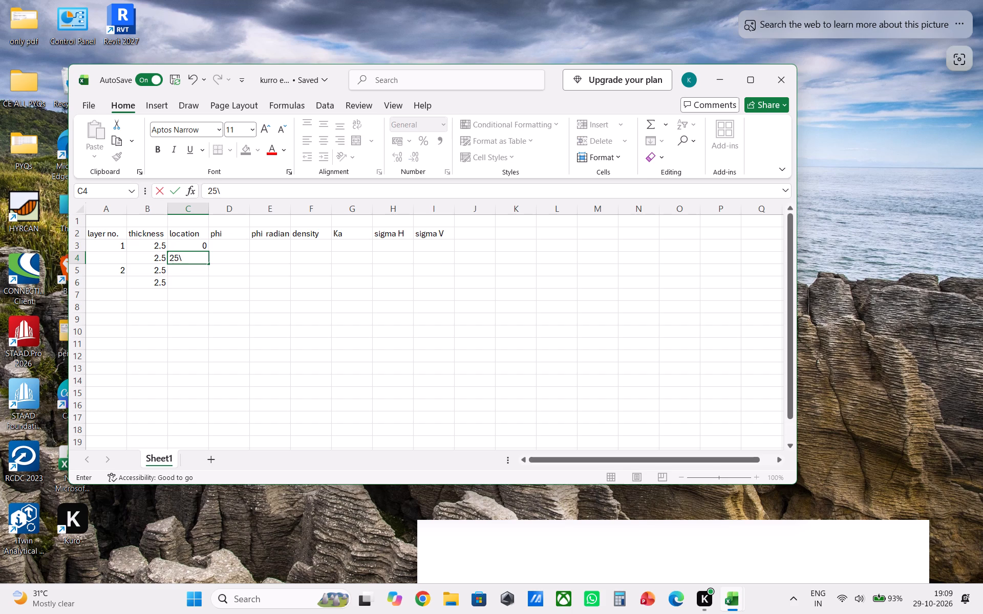
{"action": "key", "text": "BackSpace"}
{"action": "key", "text": "BackSpace"}
{"action": "type", "text": ".2"}
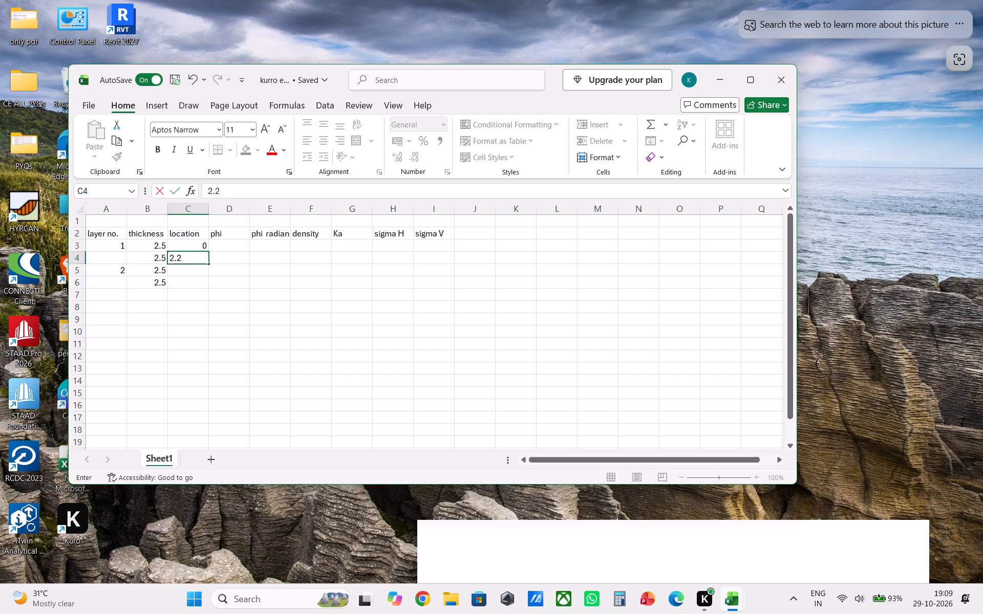
{"action": "key", "text": "BackSpace"}
{"action": "key", "text": "5"}
{"action": "left_click", "coordinate": [183, 268]}
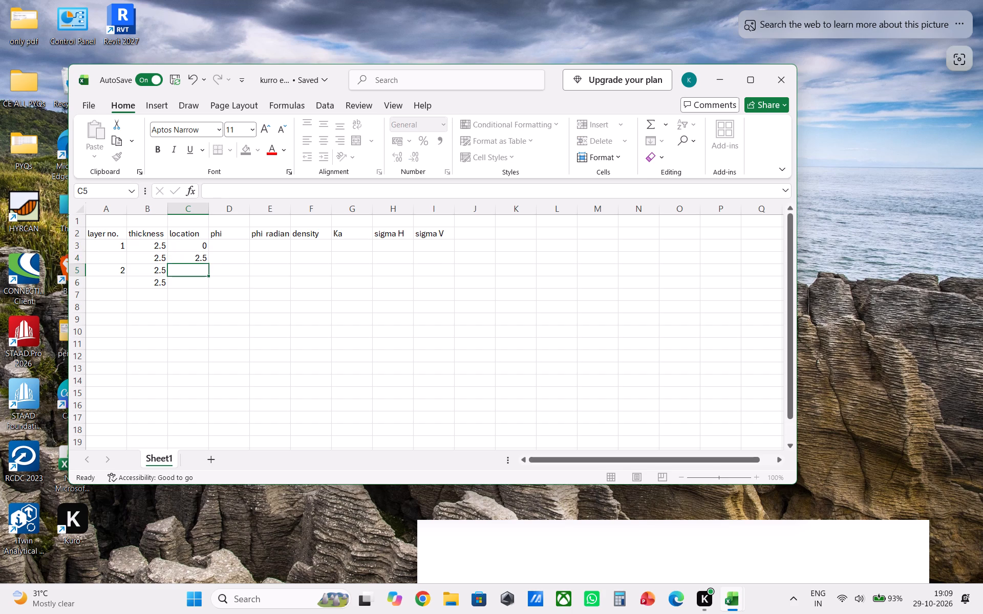
{"action": "type", "text": "2.5"}
{"action": "left_click", "coordinate": [190, 283]}
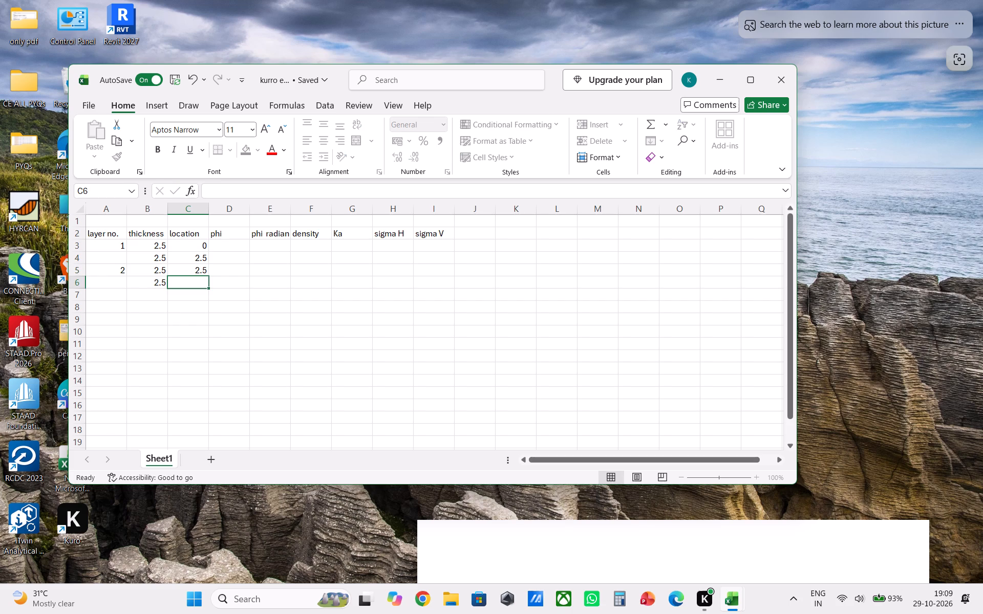
{"action": "key", "text": "5"}
Enter the phi value 30 in cell D3 and fill it down through D6.
{"action": "left_click", "coordinate": [243, 245]}
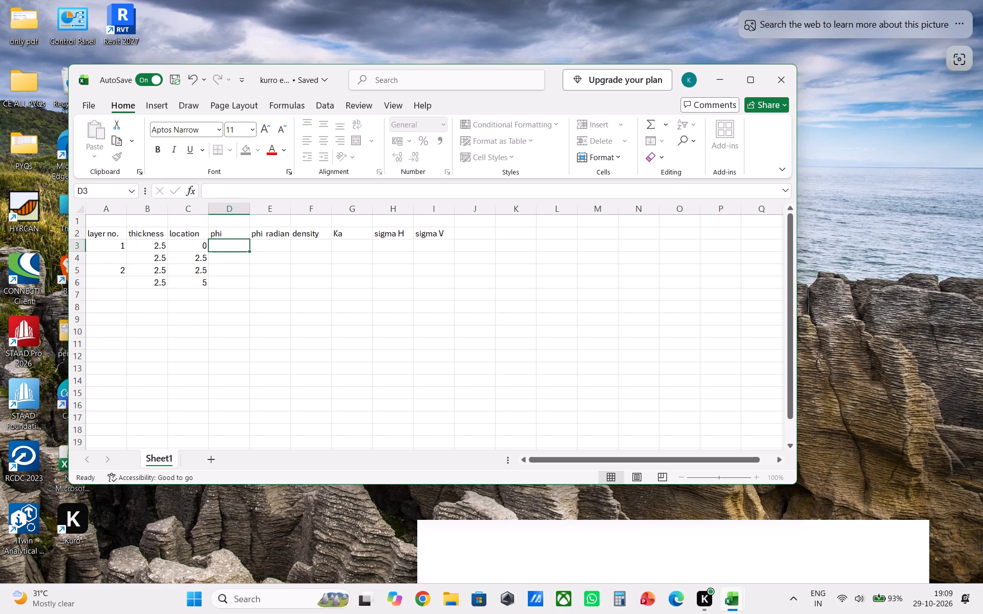
{"action": "type", "text": "30"}
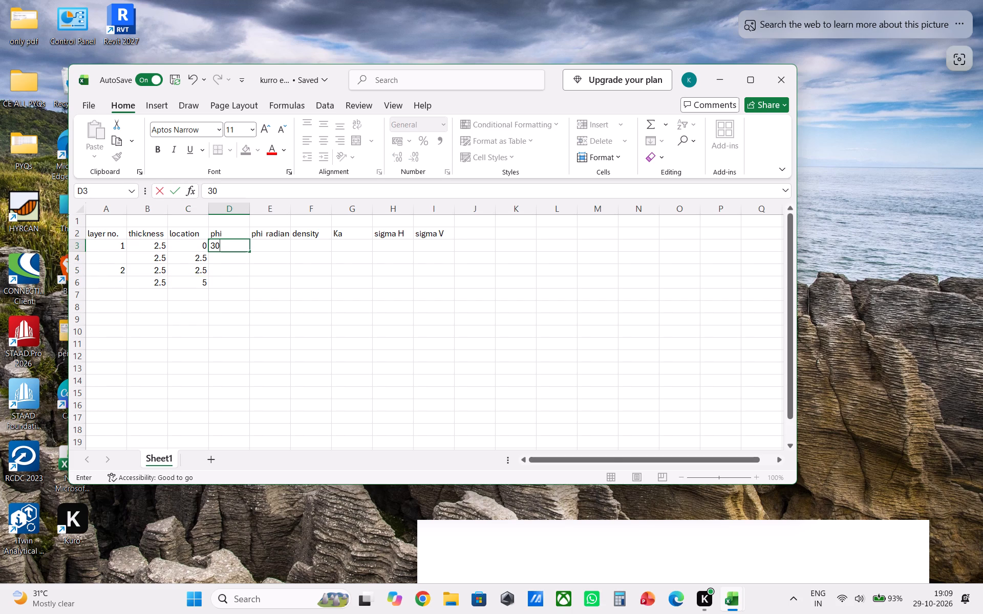
{"action": "left_click_drag", "start_coordinate": [250, 252], "coordinate": [260, 293]}
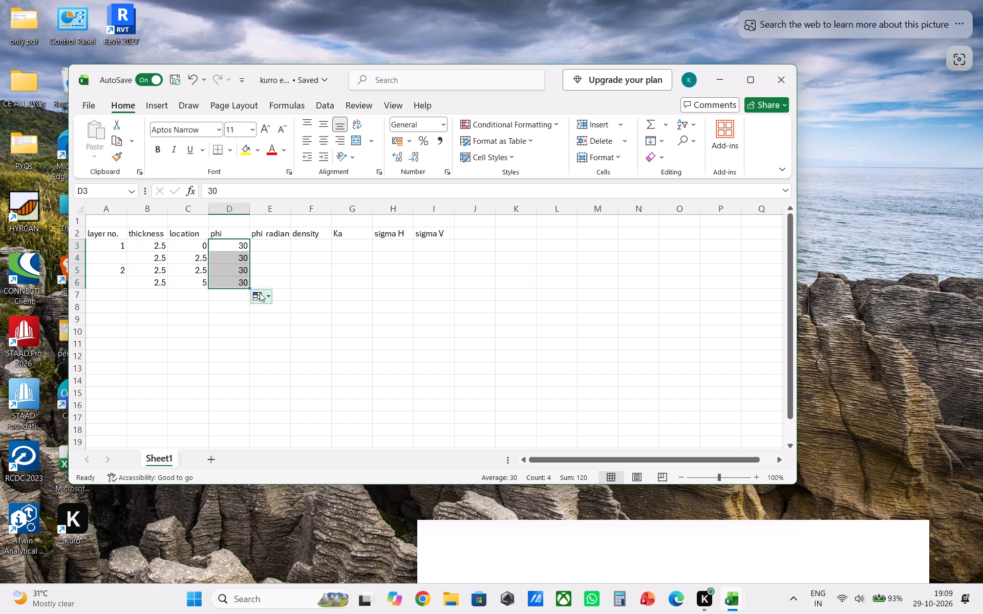
Convert phi to radians with the formula =RADIANS(D3) in cell E3 and fill it down through E6.
{"action": "left_click", "coordinate": [267, 246]}
{"action": "key", "text": "equal"}
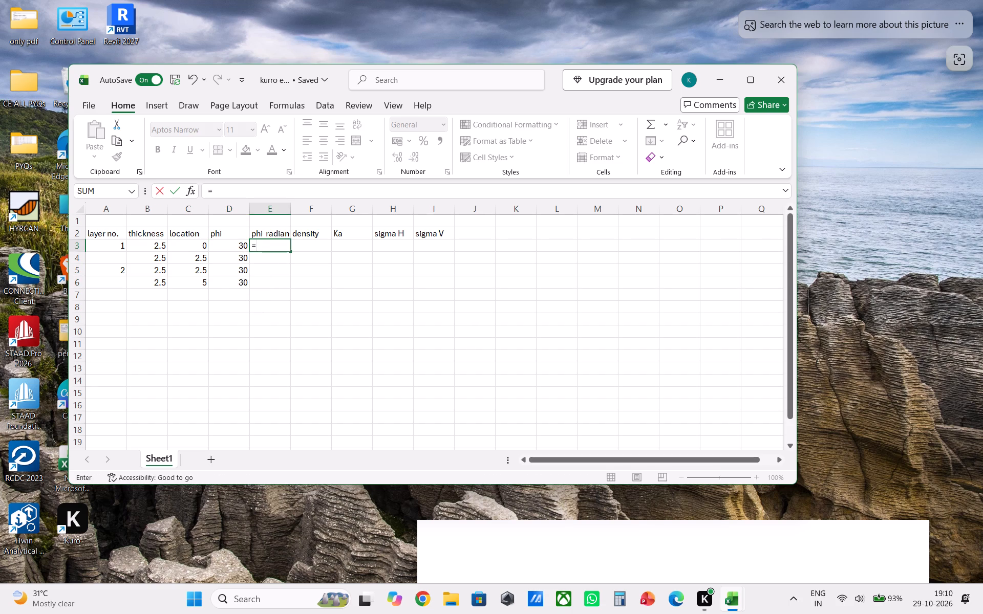
{"action": "type", "text": "RA"}
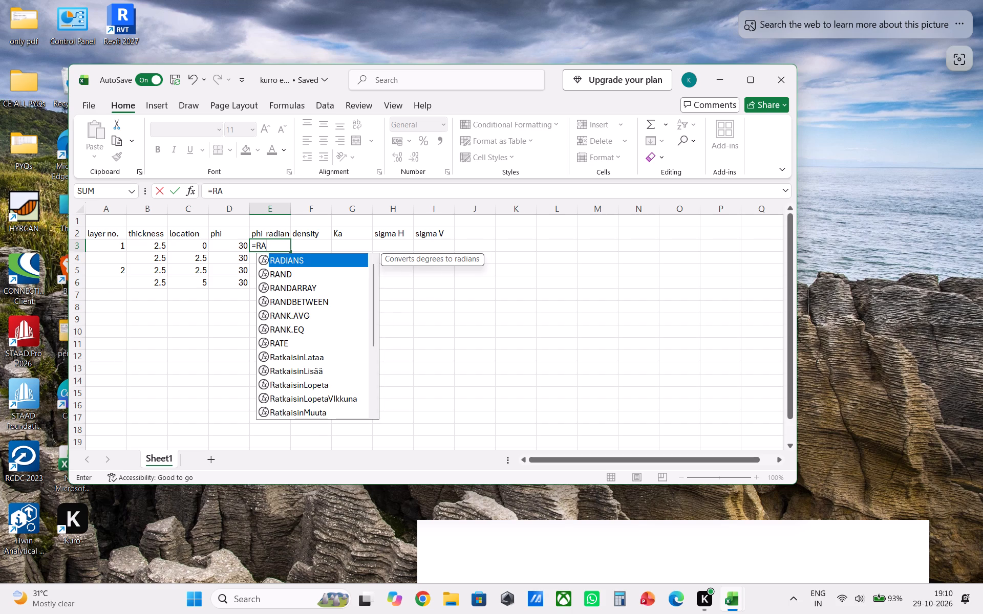
{"action": "double_click", "coordinate": [284, 262]}
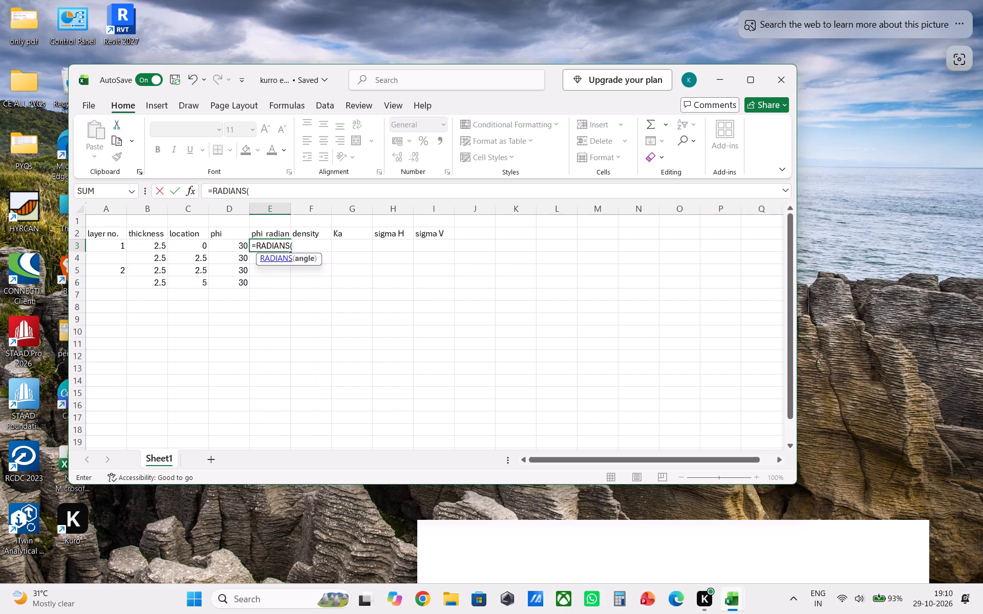
{"action": "left_click", "coordinate": [244, 248]}
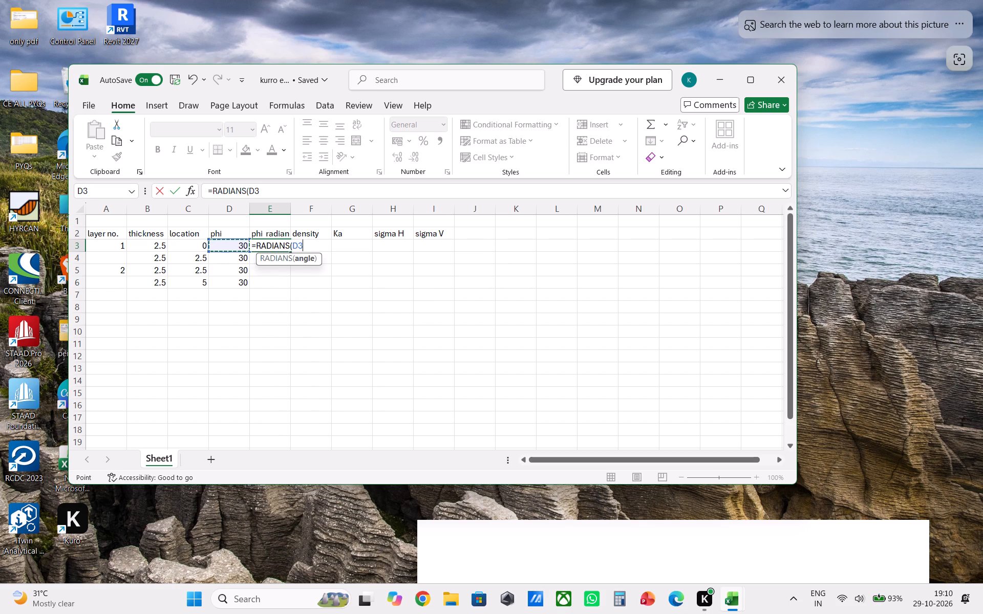
{"action": "key", "text": "shift+parenright"}
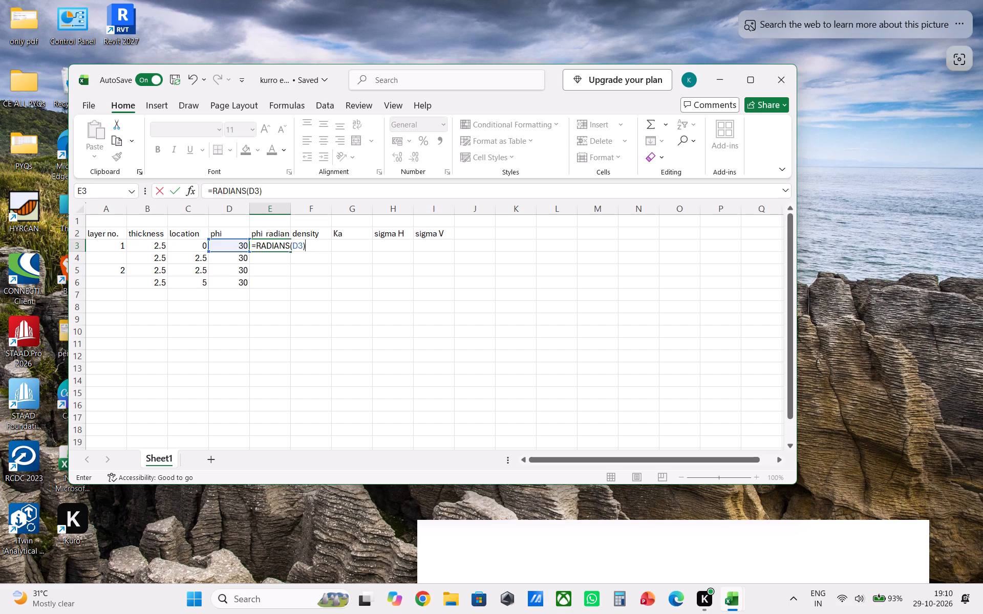
{"action": "key", "text": "Return"}
{"action": "left_click", "coordinate": [282, 249]}
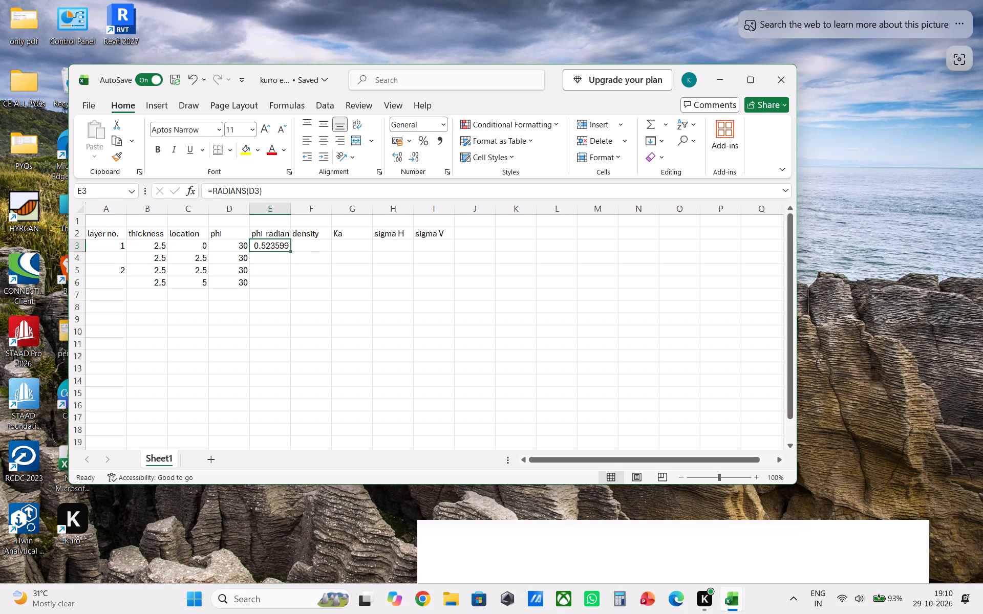
{"action": "left_click_drag", "start_coordinate": [290, 250], "coordinate": [294, 286]}
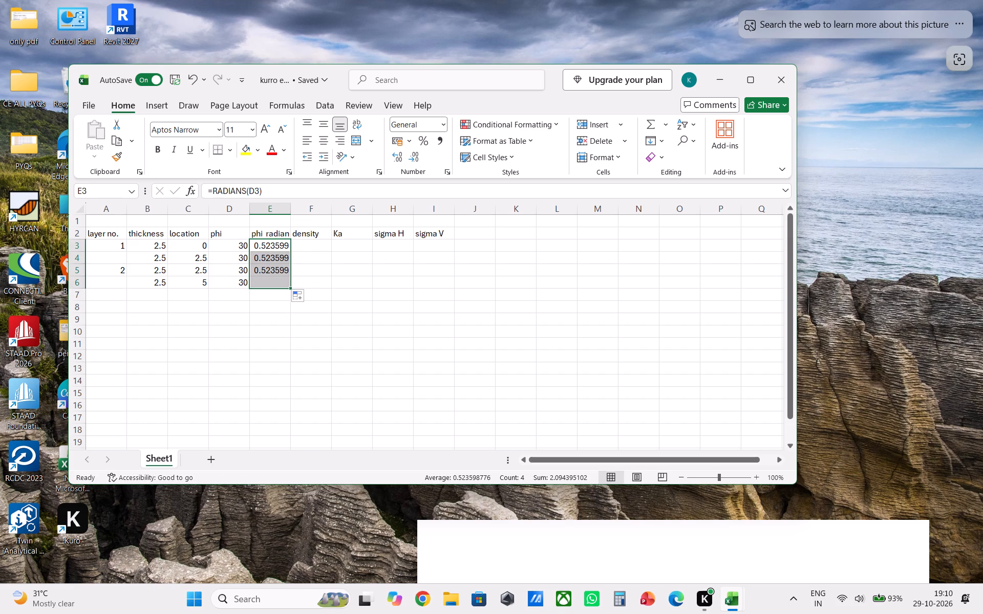
Enter the densities under "density": 16.5 in cells F3 and F4, and 19.3 in cells F5 and F6.
{"action": "left_click", "coordinate": [302, 248]}
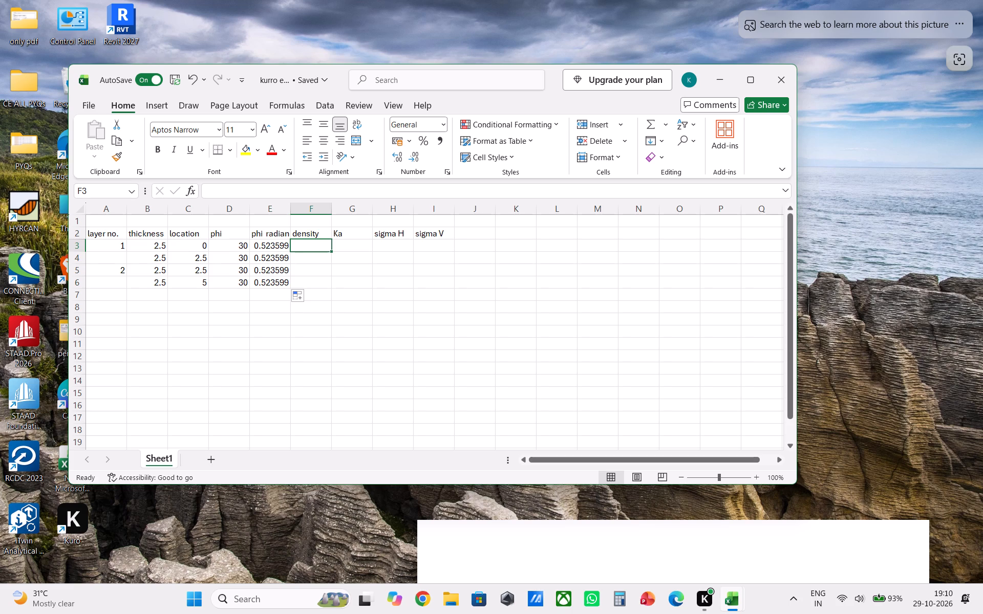
{"action": "type", "text": "16.5"}
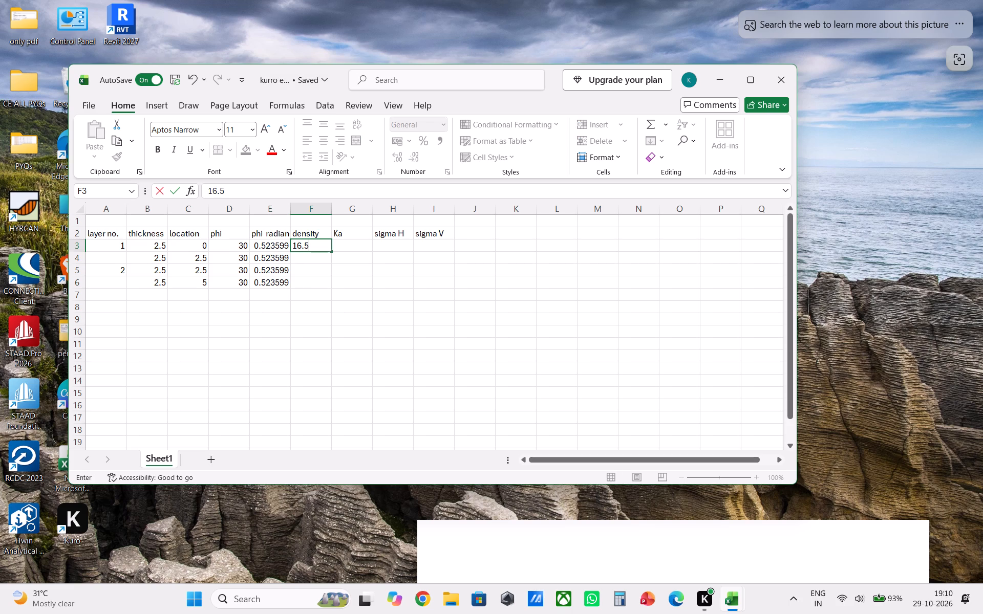
{"action": "left_click_drag", "start_coordinate": [330, 251], "coordinate": [330, 258]}
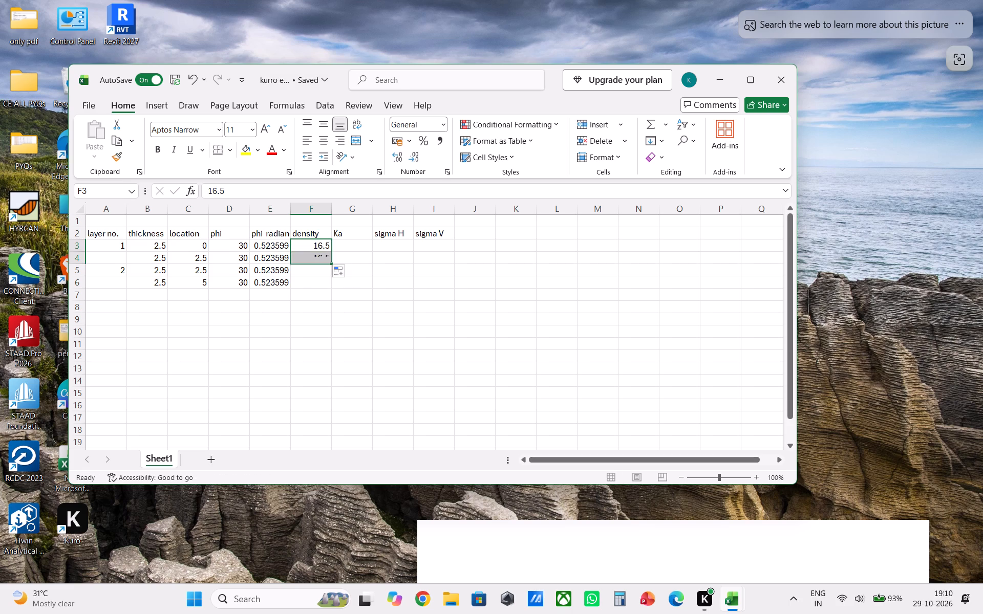
{"action": "left_click", "coordinate": [324, 273]}
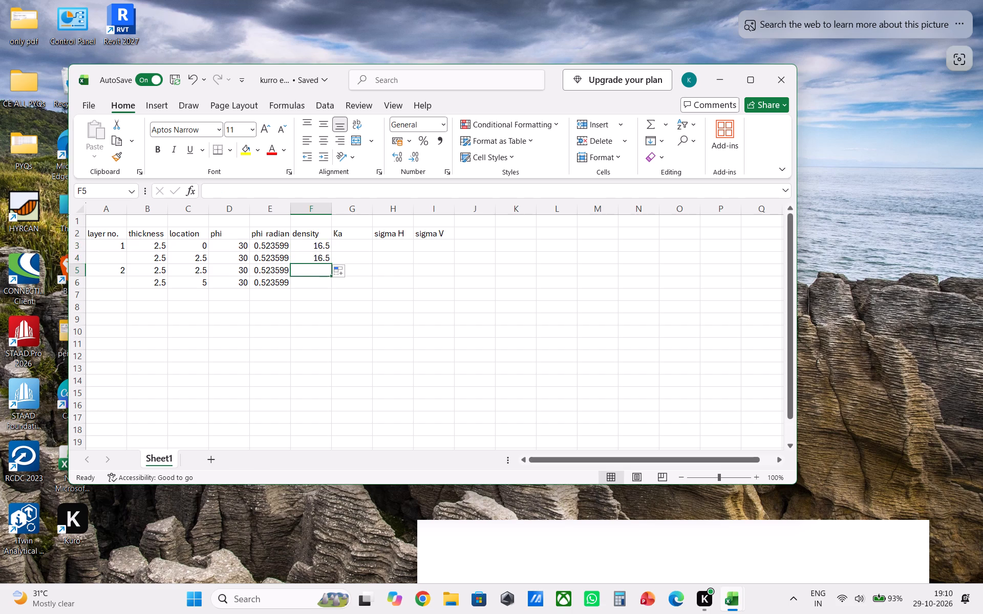
{"action": "type", "text": "19.3"}
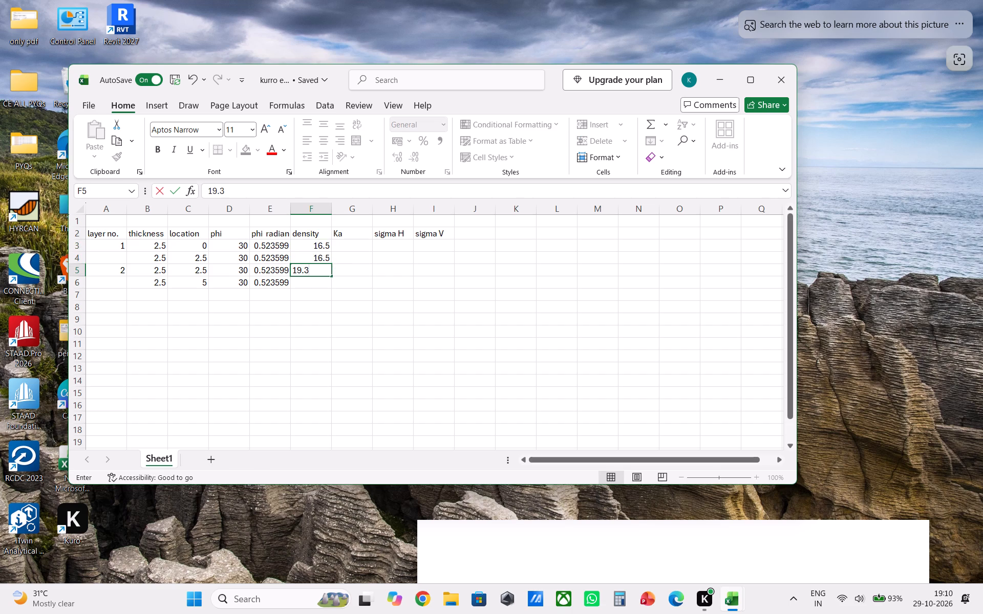
{"action": "left_click_drag", "start_coordinate": [330, 276], "coordinate": [331, 292]}
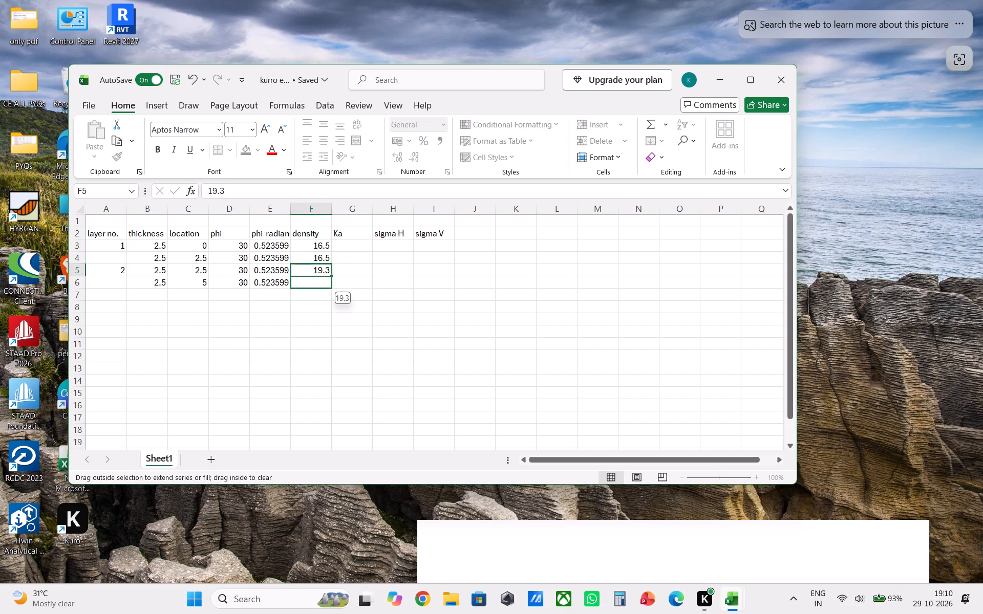
{"action": "left_click_drag", "start_coordinate": [331, 292], "coordinate": [331, 293]}
Compute Ka from the phi radian value with the formula =(1-SIN(E3))/(1+SIN(E3)) in cell G3.
{"action": "left_click", "coordinate": [365, 246]}
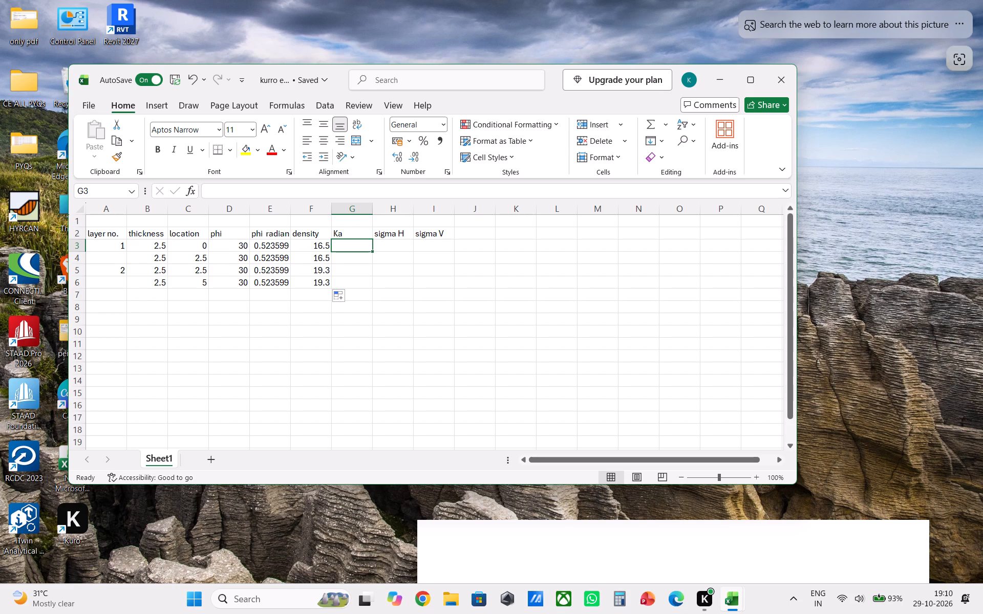
{"action": "left_click", "coordinate": [355, 248]}
{"action": "key", "text": "equal"}
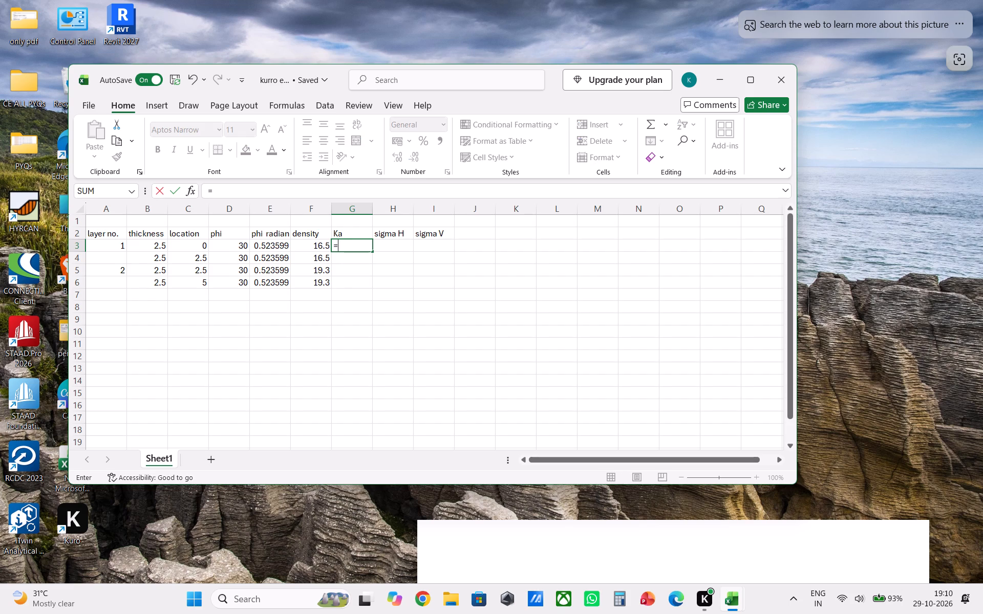
{"action": "key", "text": "shift+parenleft"}
{"action": "key", "text": "1"}
{"action": "key", "text": "minus"}
{"action": "type", "text": "SI"}
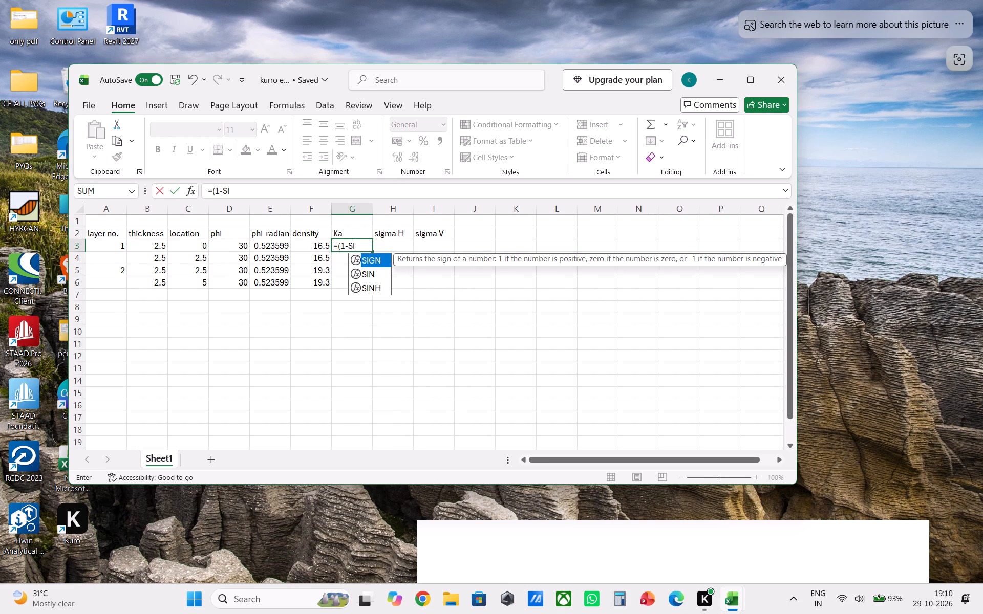
{"action": "left_click", "coordinate": [361, 278]}
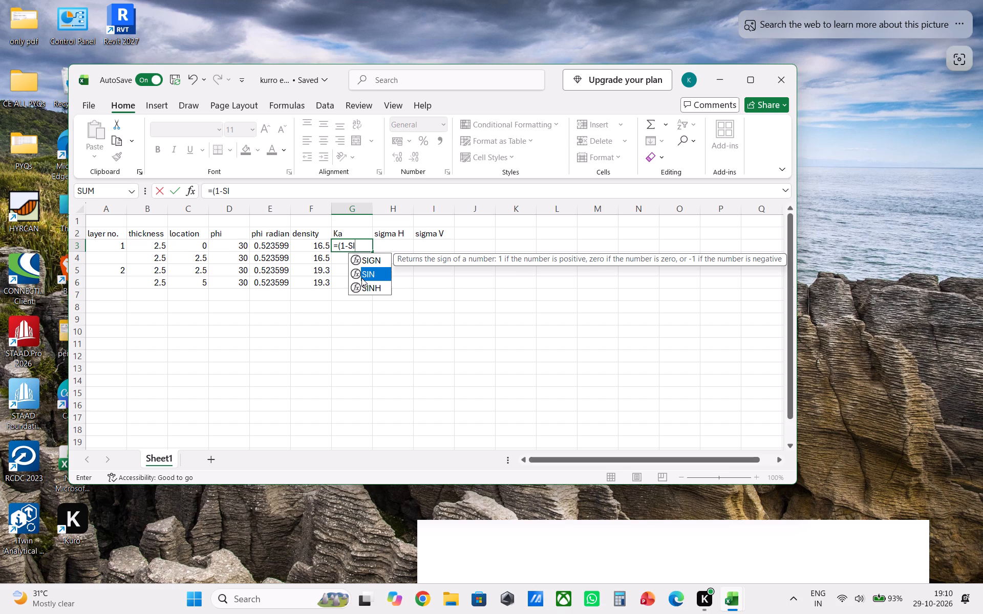
{"action": "left_click", "coordinate": [361, 278]}
{"action": "left_click", "coordinate": [364, 276]}
{"action": "left_click", "coordinate": [365, 274]}
{"action": "double_click", "coordinate": [368, 272]}
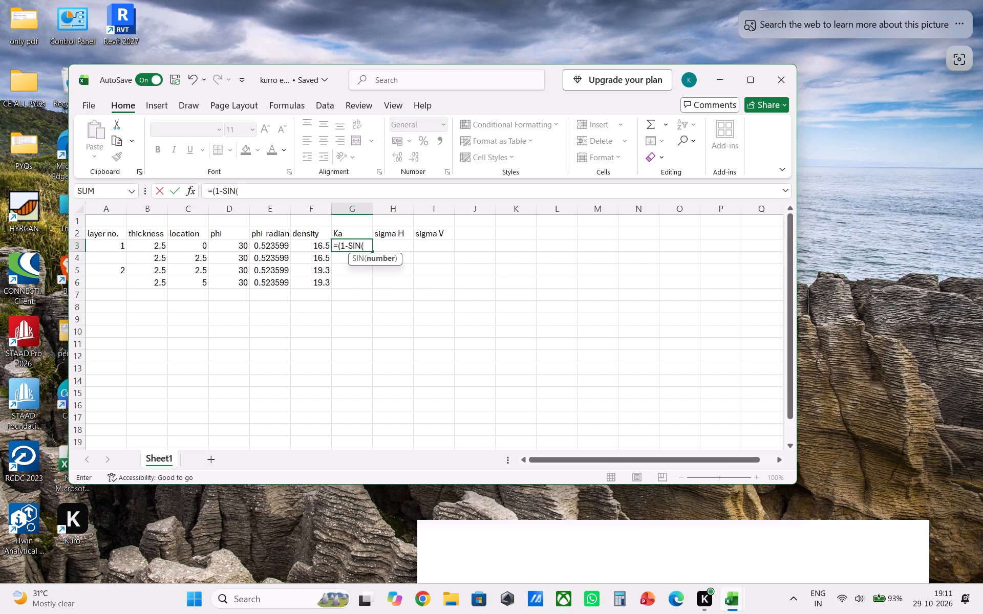
{"action": "left_click", "coordinate": [278, 247]}
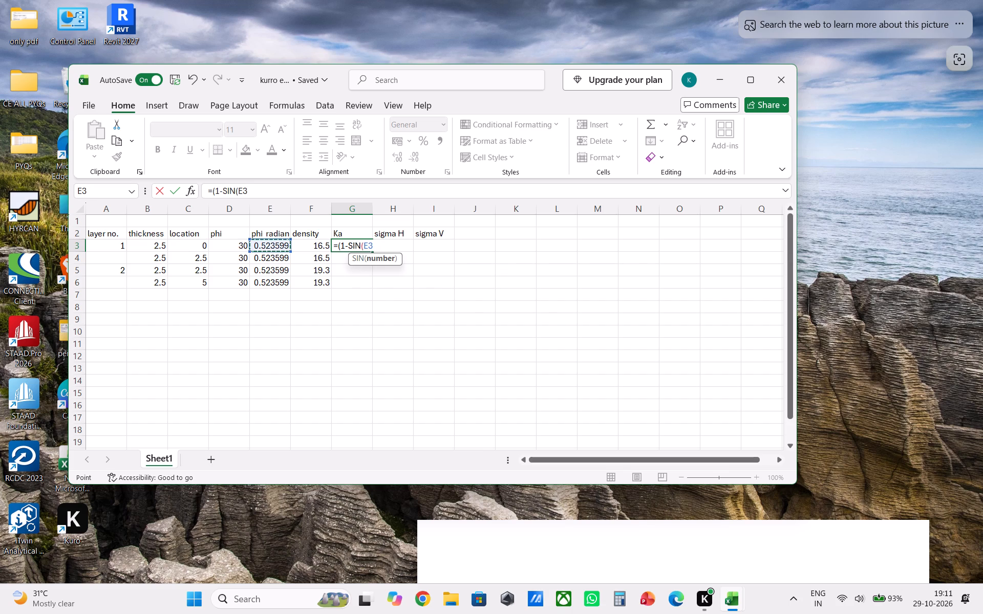
{"action": "key", "text": "shift+parenright"}
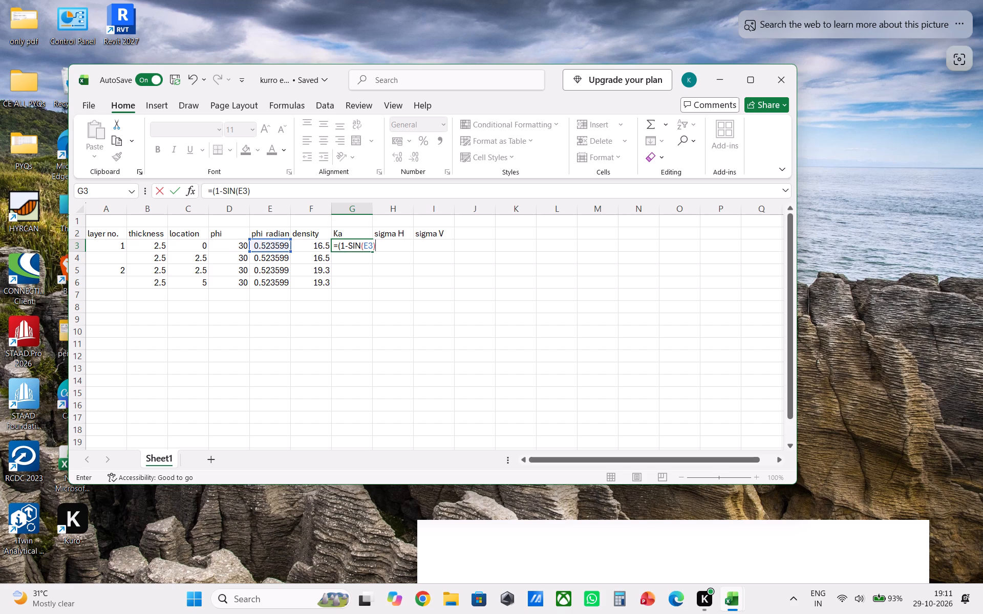
{"action": "key", "text": "shift+parenright"}
{"action": "key", "text": "slash"}
{"action": "key", "text": "shift+parenleft"}
{"action": "key", "text": "1"}
{"action": "key", "text": "asterisk"}
{"action": "key", "text": "BackSpace"}
{"action": "key", "text": "shift+plus"}
{"action": "type", "text": "SIN"}
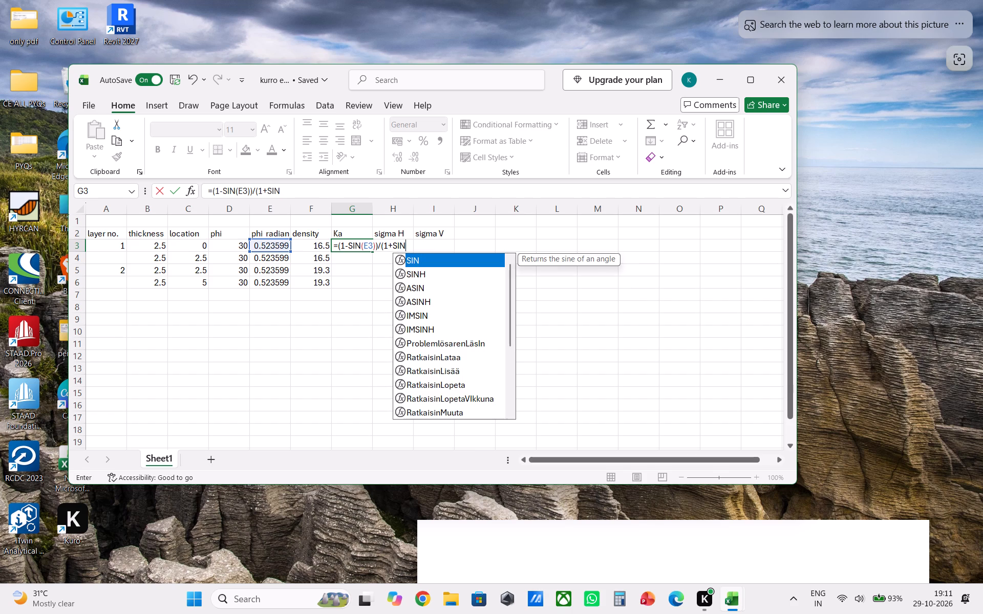
{"action": "double_click", "coordinate": [417, 261]}
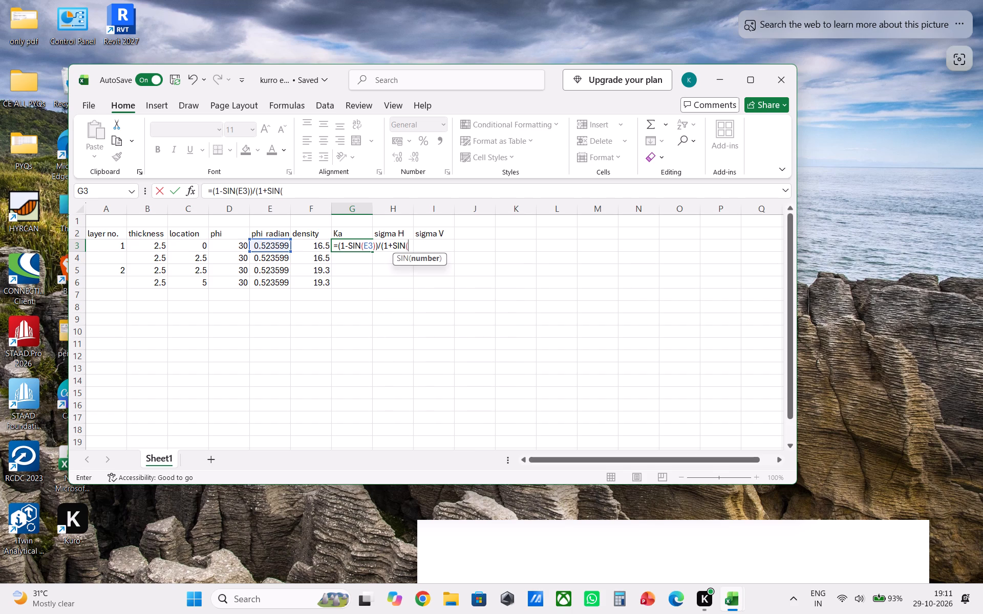
{"action": "left_click", "coordinate": [284, 251]}
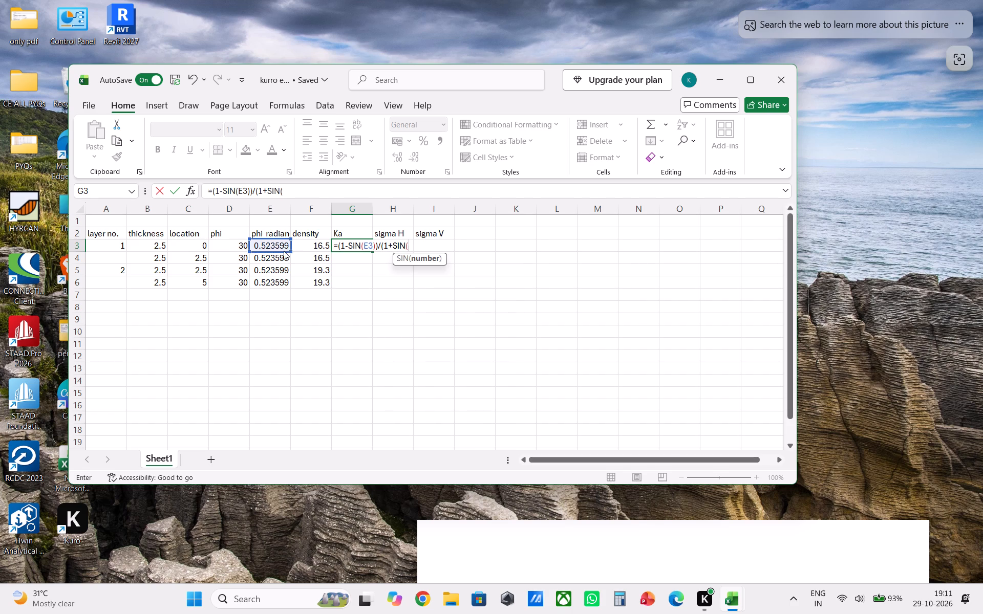
{"action": "left_click", "coordinate": [281, 249]}
{"action": "left_click", "coordinate": [280, 248]}
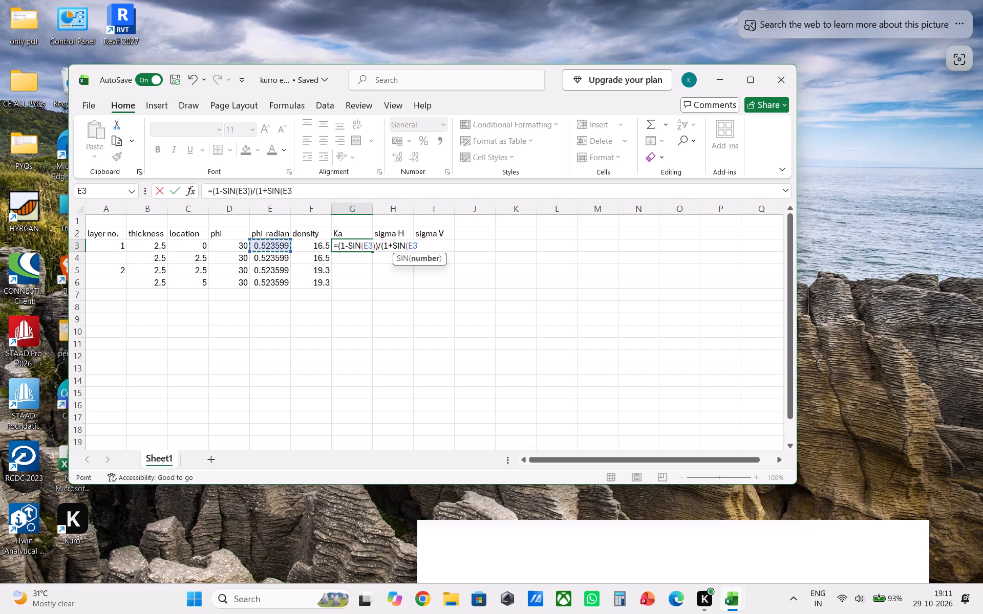
{"action": "type", "text": "))"}
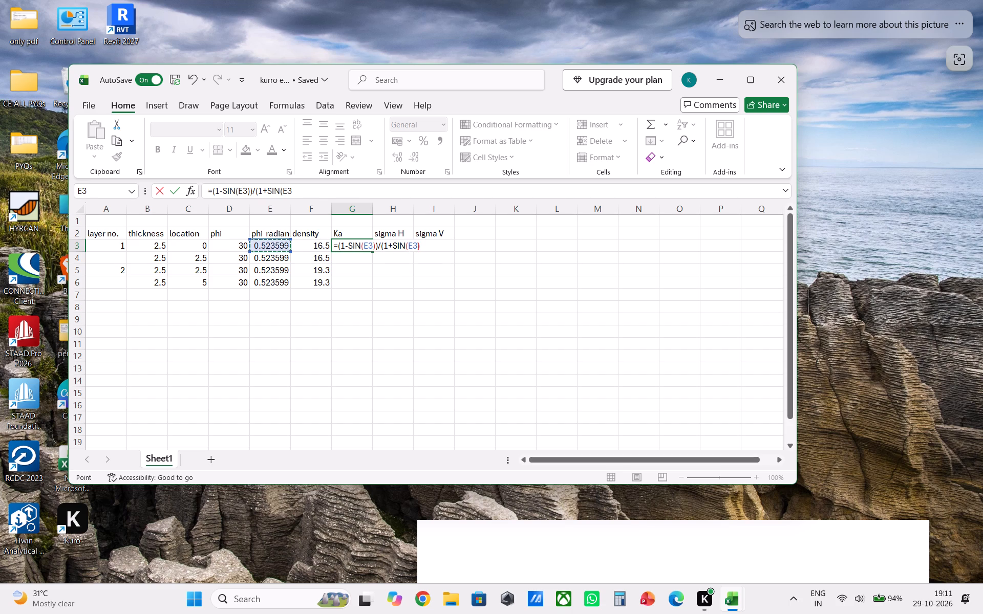
{"action": "key", "text": "Return"}
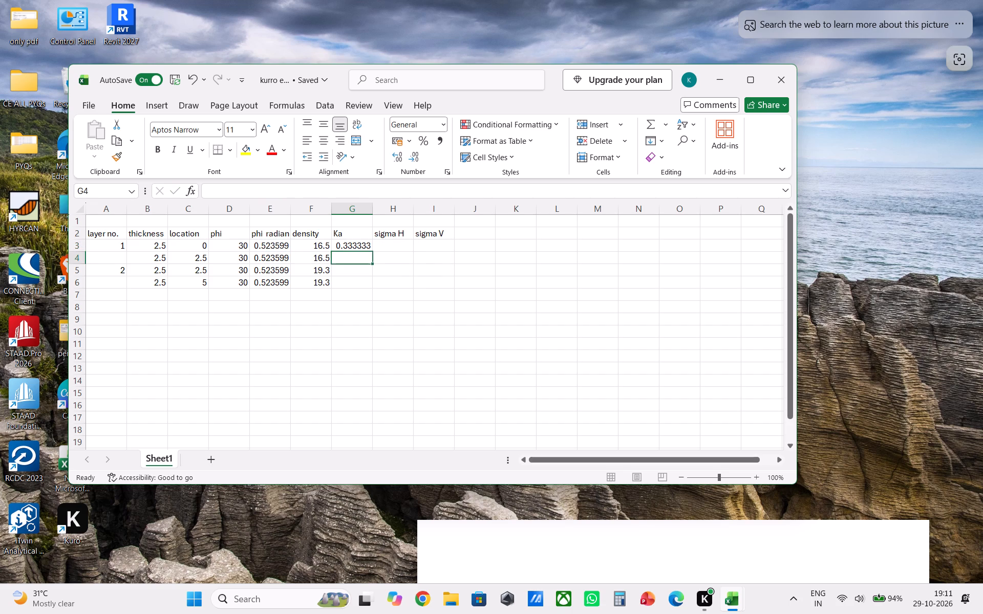
Fill the Ka formula from cell G3 down through G6.
{"action": "left_click", "coordinate": [343, 246]}
{"action": "left_click_drag", "start_coordinate": [373, 252], "coordinate": [381, 287]}
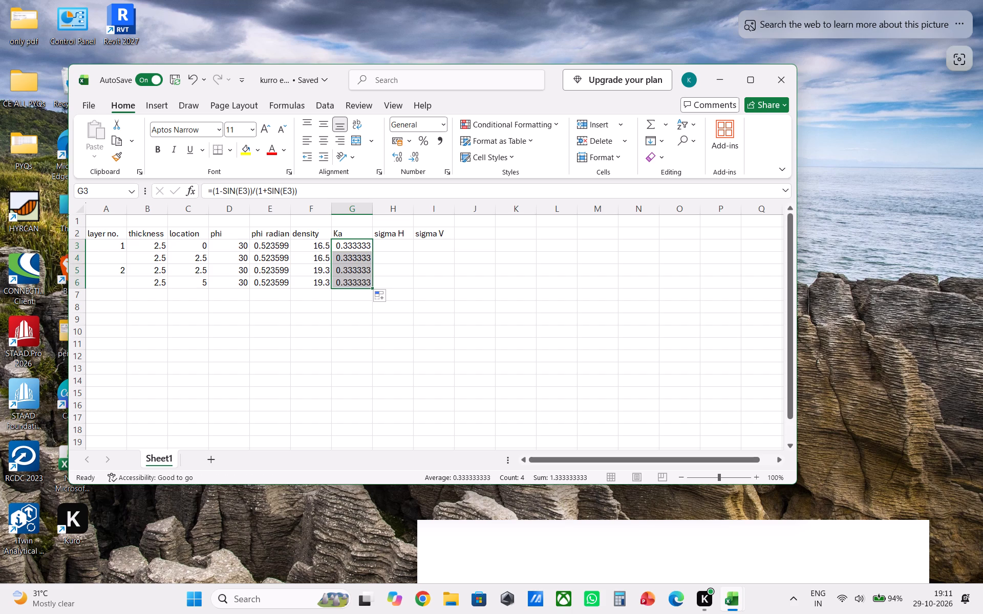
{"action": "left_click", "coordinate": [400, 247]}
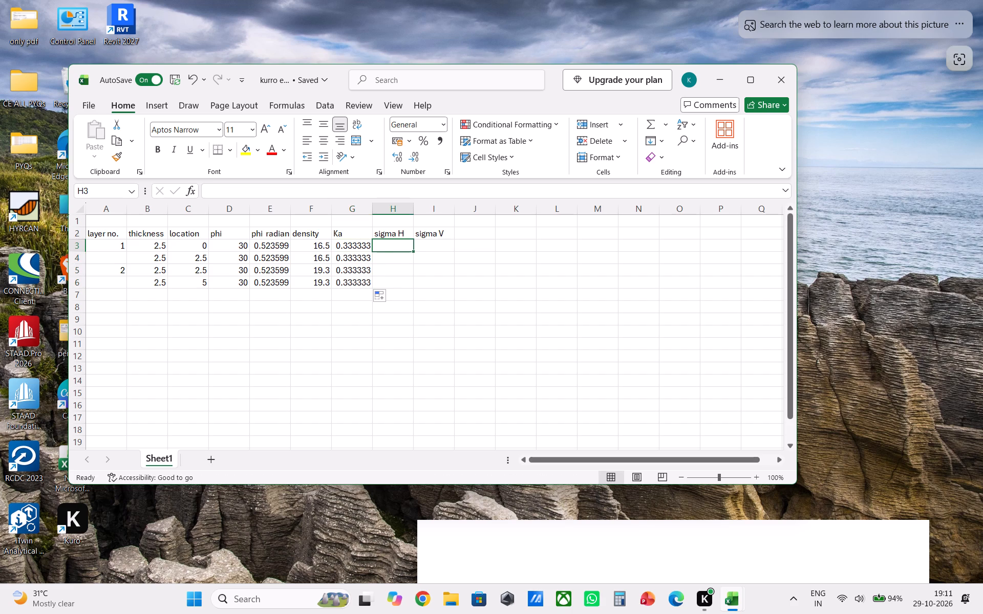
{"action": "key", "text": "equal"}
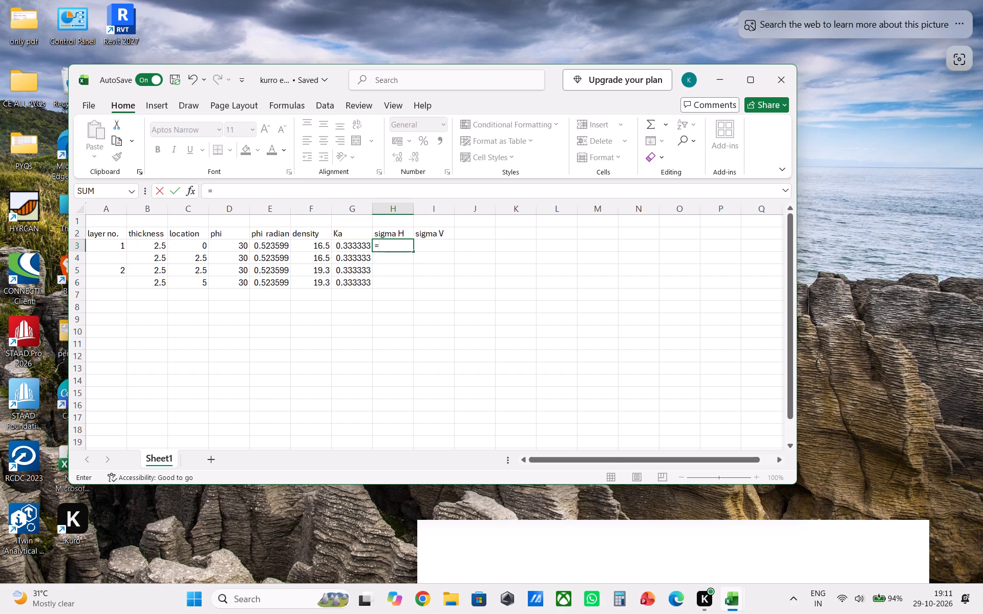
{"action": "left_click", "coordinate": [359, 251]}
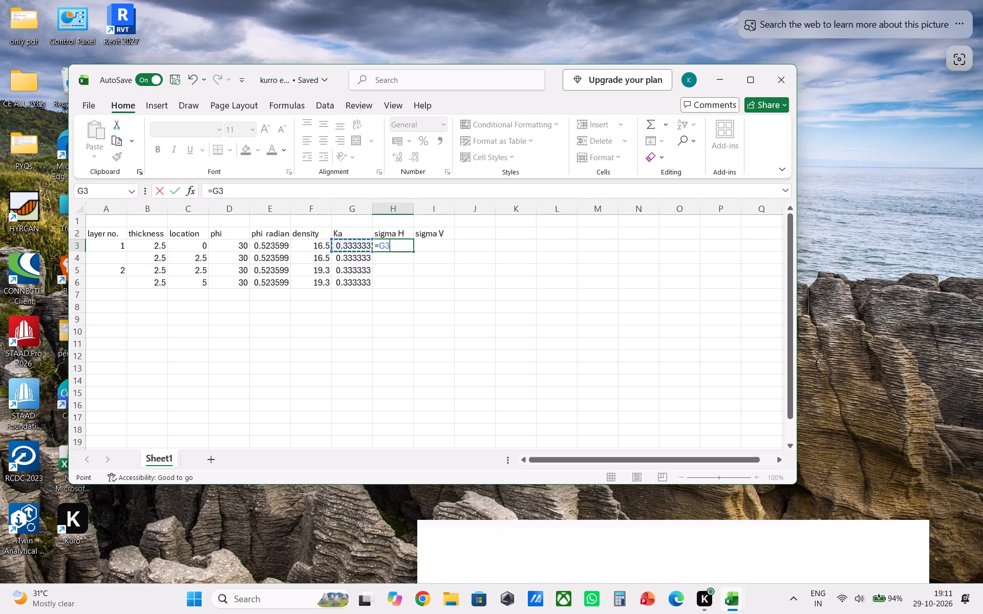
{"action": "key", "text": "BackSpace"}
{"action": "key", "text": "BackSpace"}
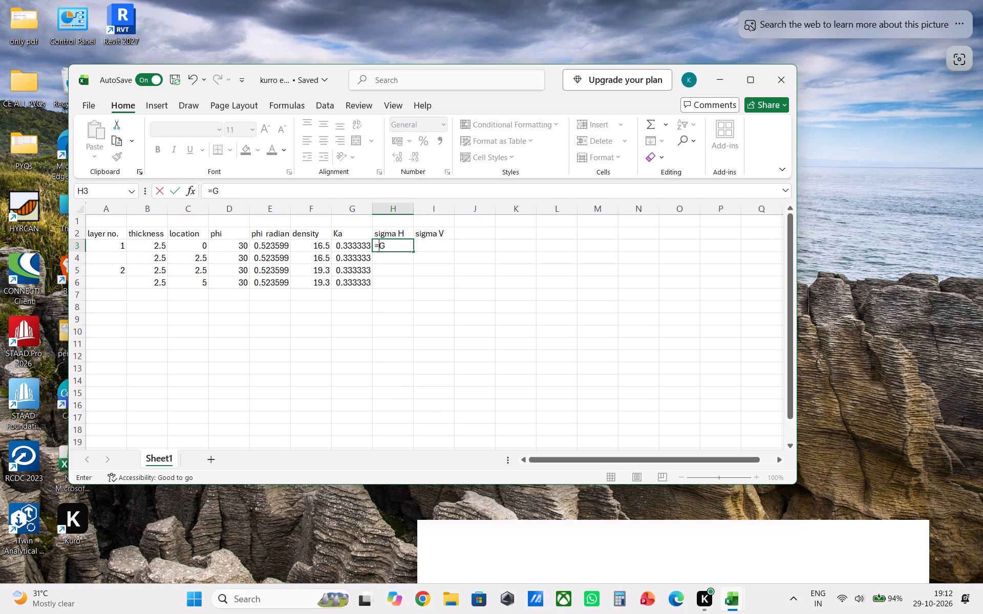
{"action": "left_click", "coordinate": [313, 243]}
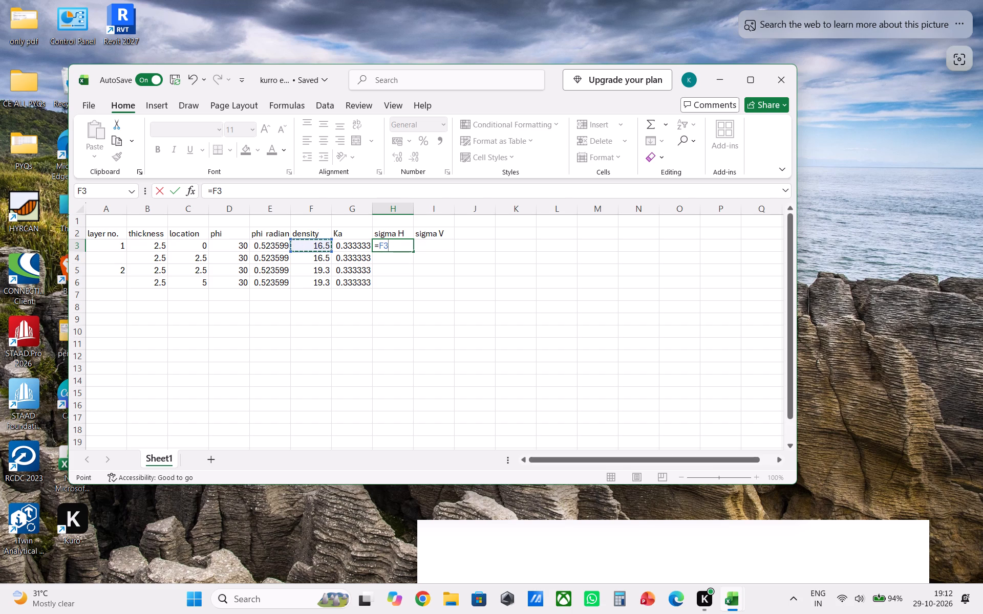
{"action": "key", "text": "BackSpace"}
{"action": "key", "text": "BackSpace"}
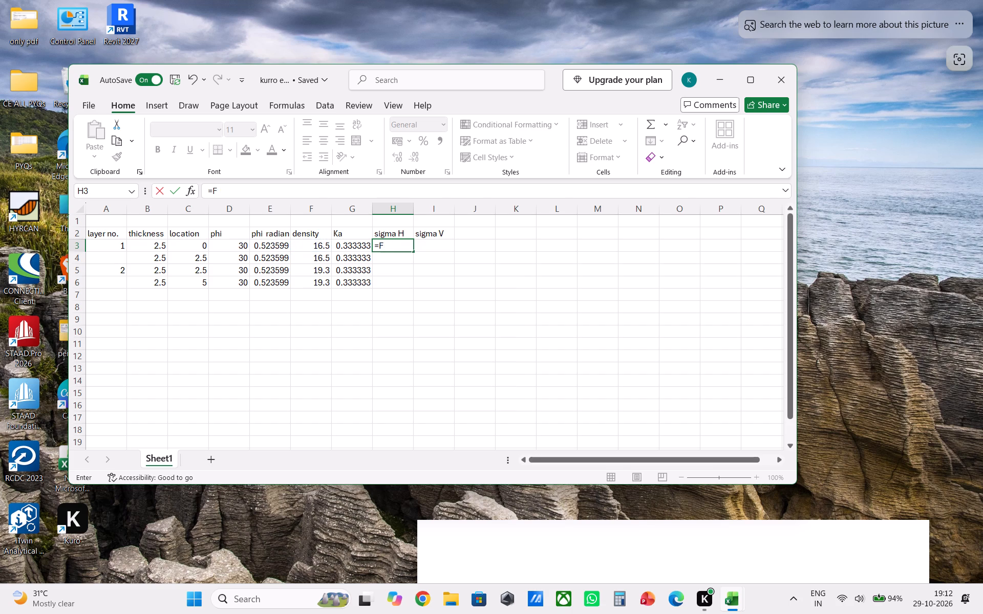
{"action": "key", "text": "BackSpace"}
Swap the two stress column headers: "sigma V" in cell H2 and "sigma H" in cell I2.
{"action": "left_click", "coordinate": [411, 236]}
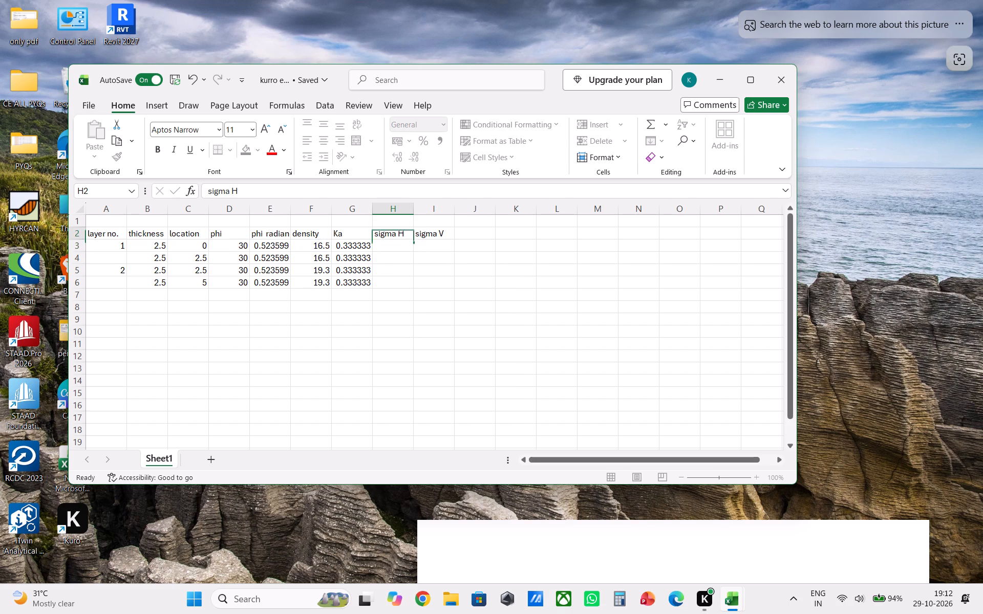
{"action": "left_click", "coordinate": [408, 234]}
{"action": "left_click", "coordinate": [408, 235]}
{"action": "key", "text": "BackSpace"}
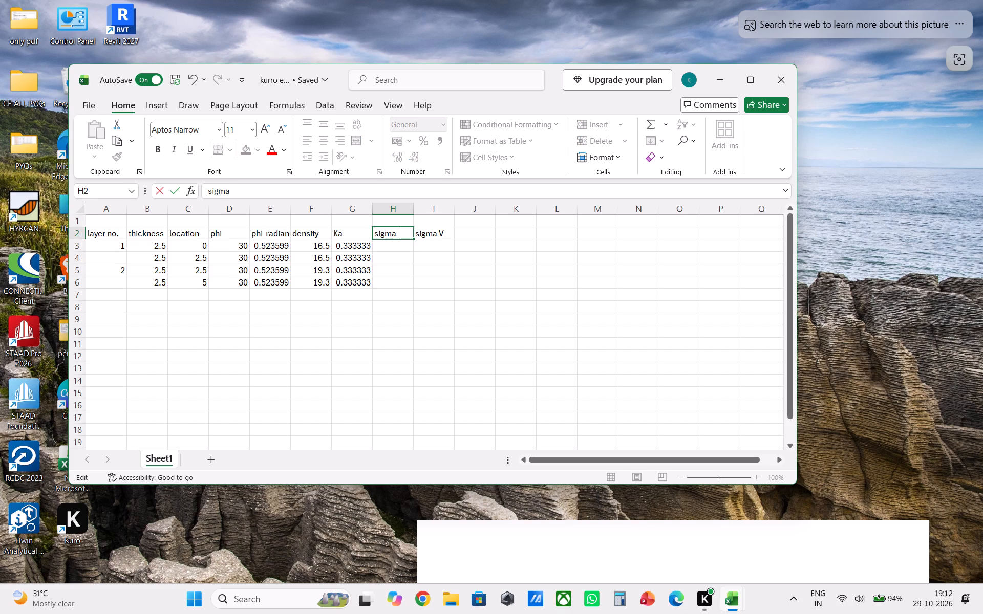
{"action": "key", "text": "v"}
{"action": "key", "text": "BackSpace"}
{"action": "key", "text": "v"}
{"action": "left_click", "coordinate": [451, 236]}
{"action": "left_click", "coordinate": [450, 235]}
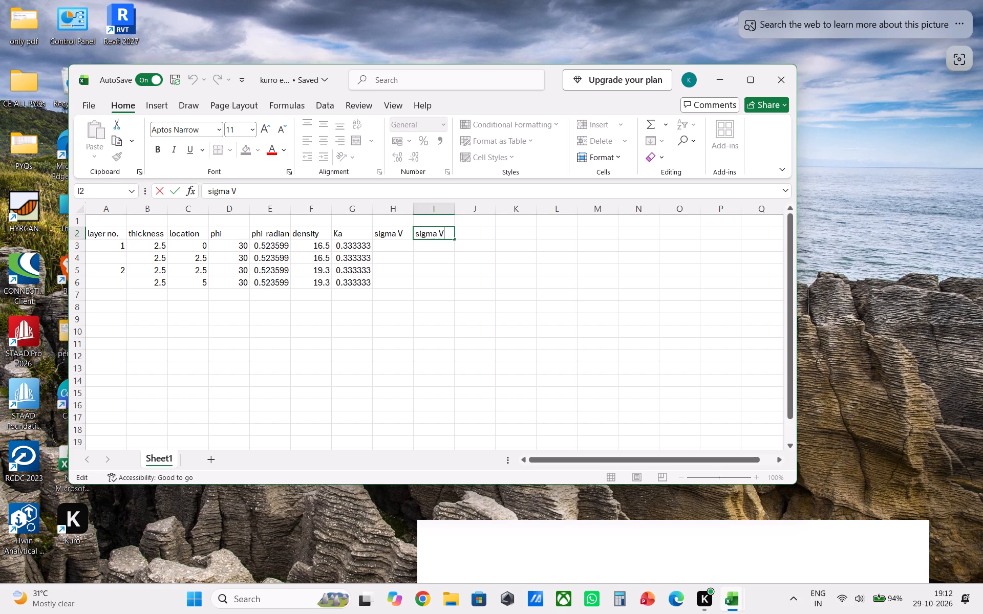
{"action": "key", "text": "BackSpace"}
{"action": "key", "text": "h"}
{"action": "left_click", "coordinate": [394, 248]}
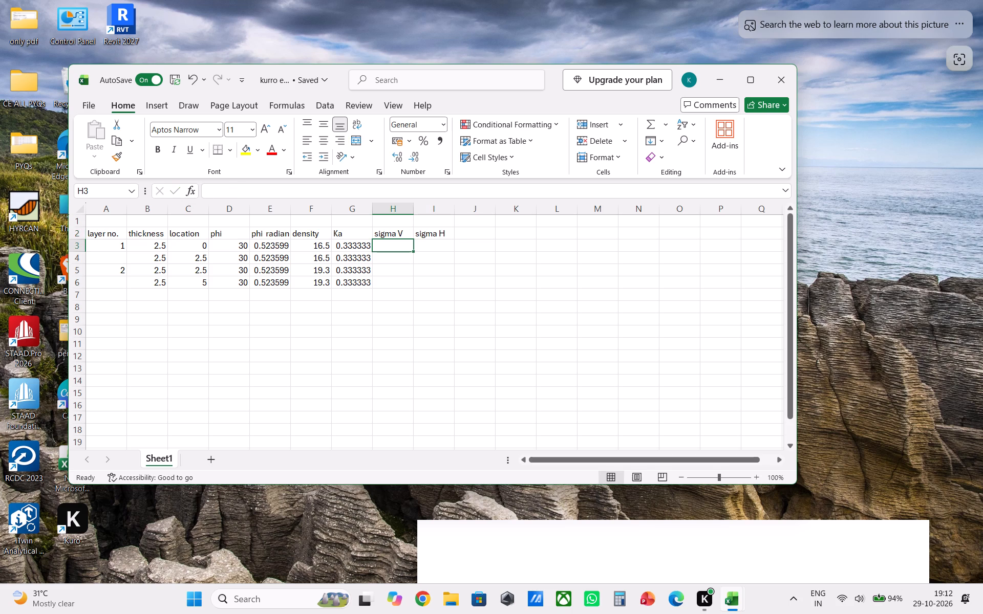
Compute sigma V for the first row in cell H3 as density times location with the formula =F3*C3.
{"action": "key", "text": "equal"}
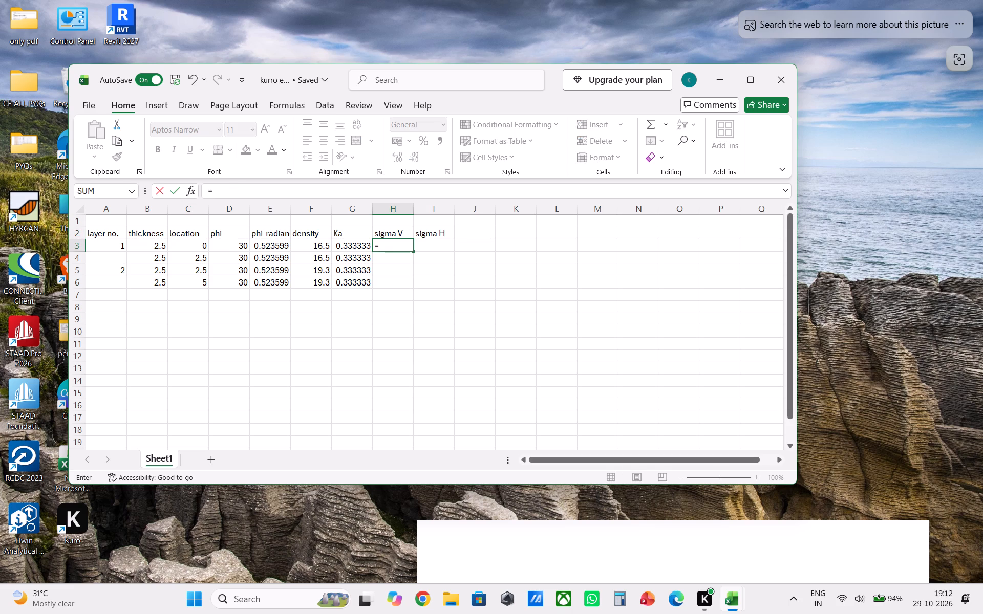
{"action": "left_click", "coordinate": [317, 252]}
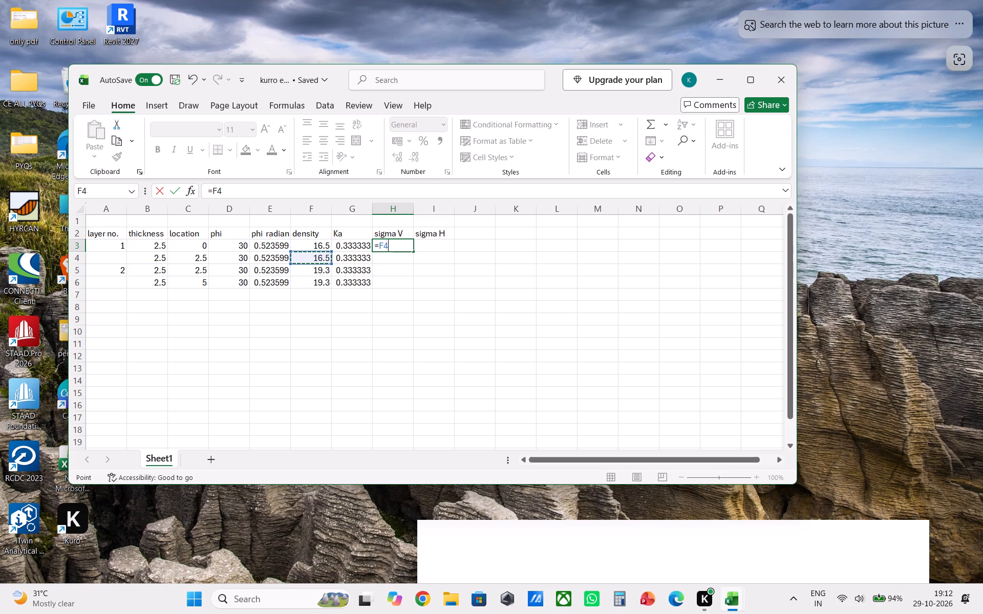
{"action": "left_click", "coordinate": [184, 246]}
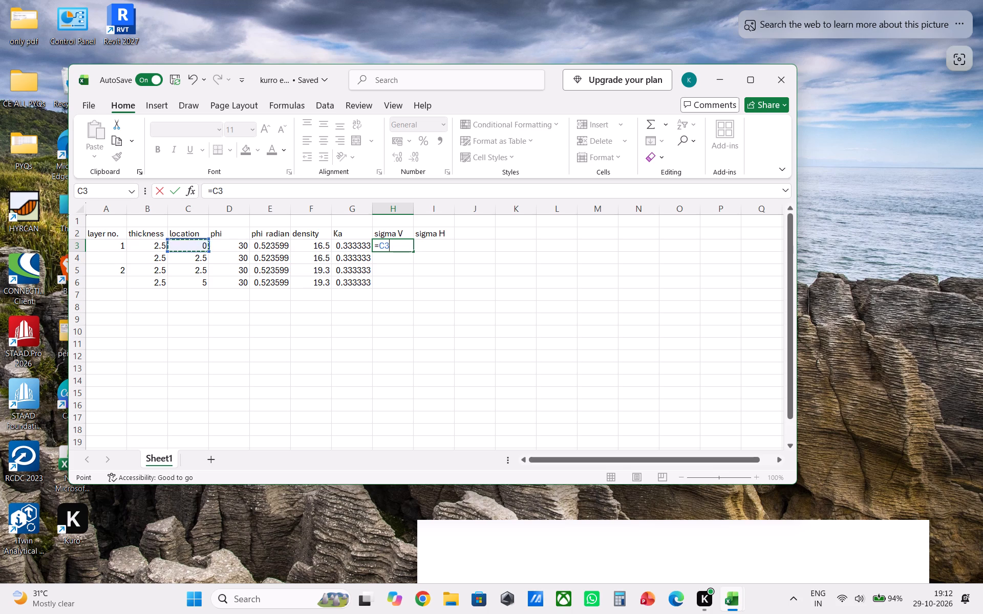
{"action": "left_click", "coordinate": [396, 242]}
{"action": "key", "text": "BackSpace"}
{"action": "key", "text": "BackSpace"}
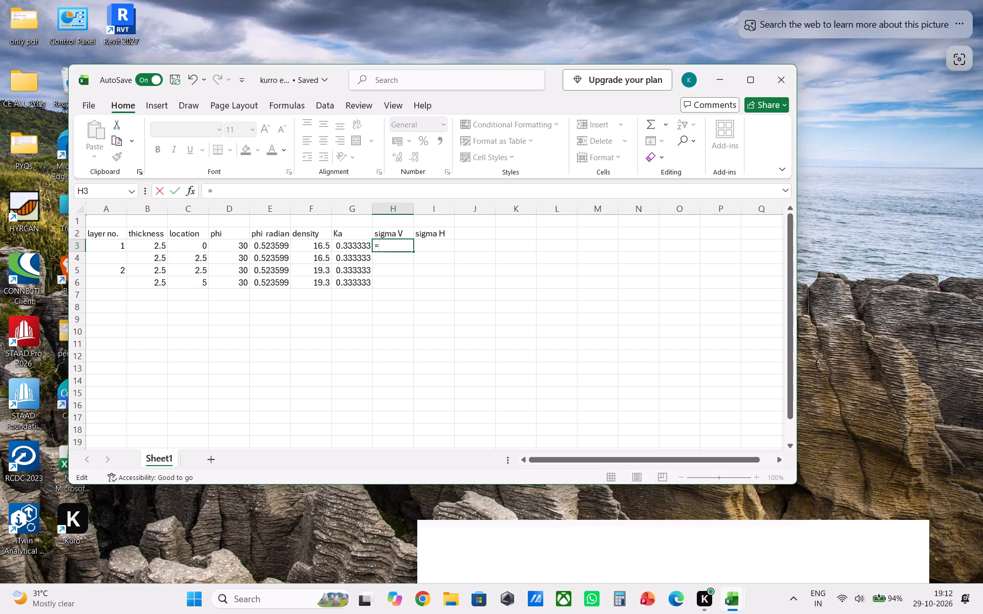
{"action": "left_click", "coordinate": [304, 246]}
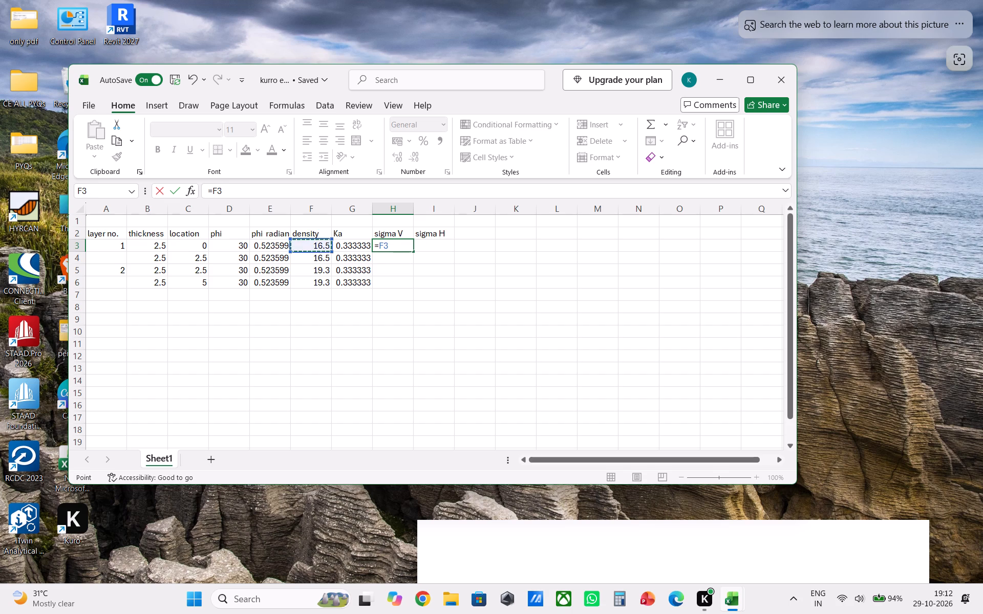
{"action": "key", "text": "asterisk"}
{"action": "left_click", "coordinate": [193, 249]}
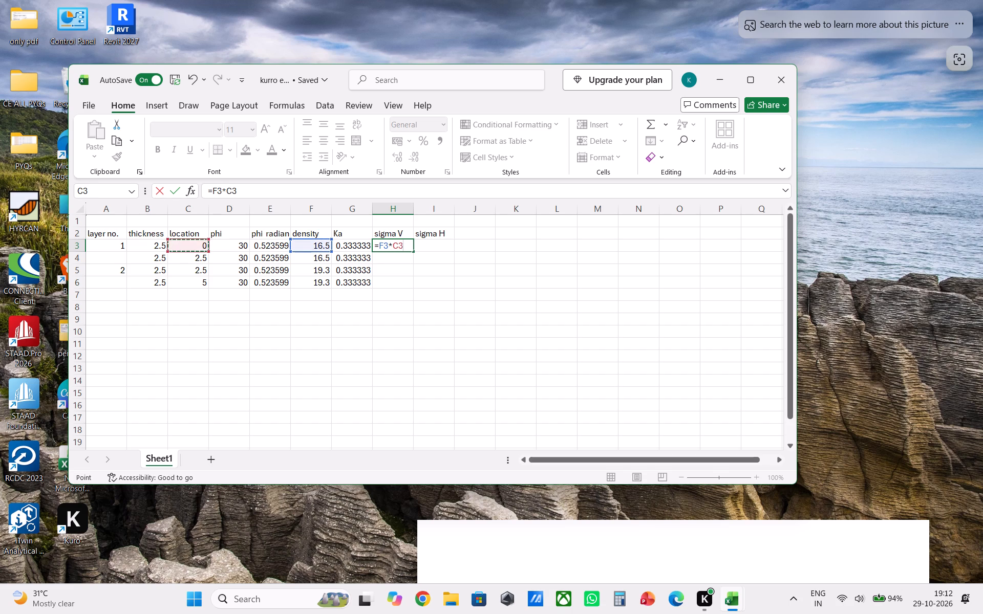
{"action": "key", "text": "Return"}
Fill the sigma V formula from cell H3 down through H6.
{"action": "left_click", "coordinate": [383, 247]}
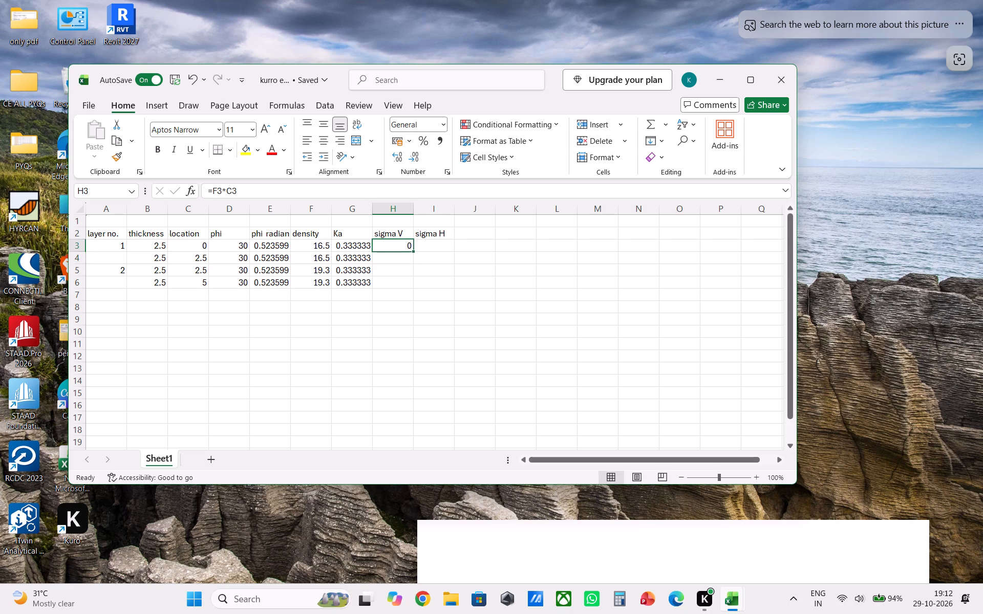
{"action": "left_click_drag", "start_coordinate": [413, 250], "coordinate": [417, 286]}
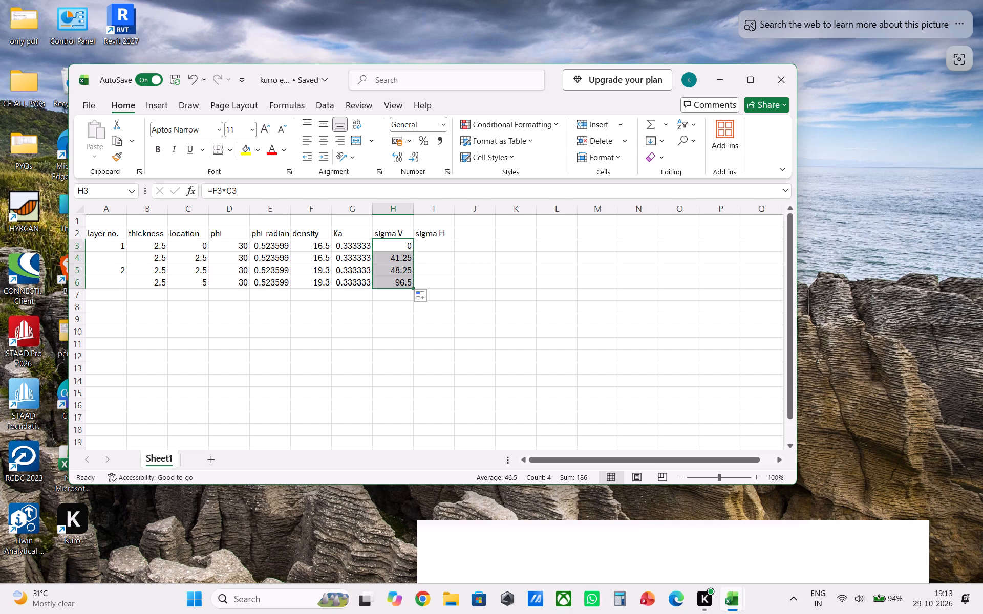
Clear the sigma V formulas of layer 2 in cells H5 and H6.
{"action": "left_click", "coordinate": [392, 269]}
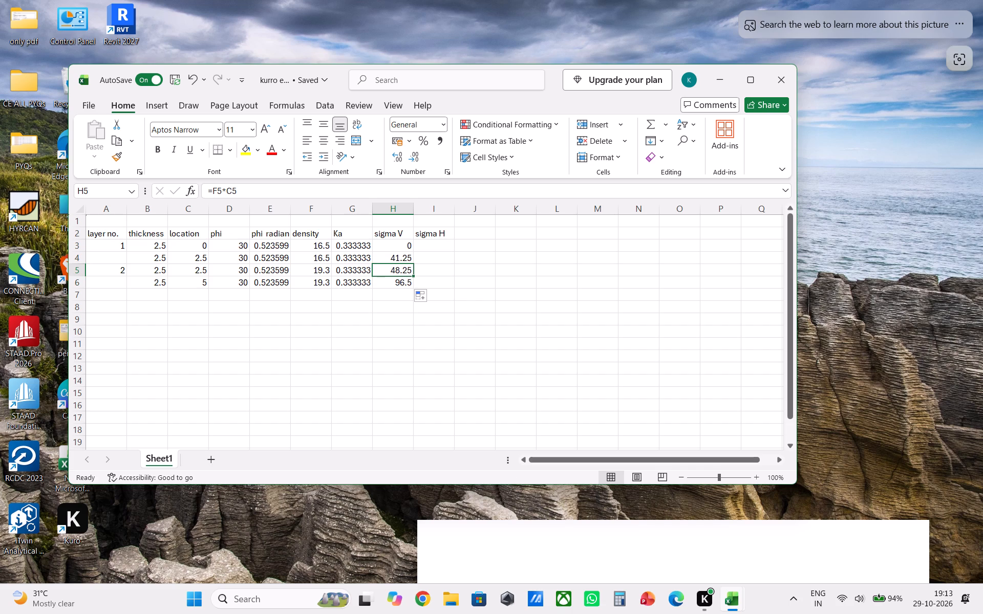
{"action": "left_click_drag", "start_coordinate": [414, 278], "coordinate": [416, 288]}
{"action": "left_click", "coordinate": [397, 279]}
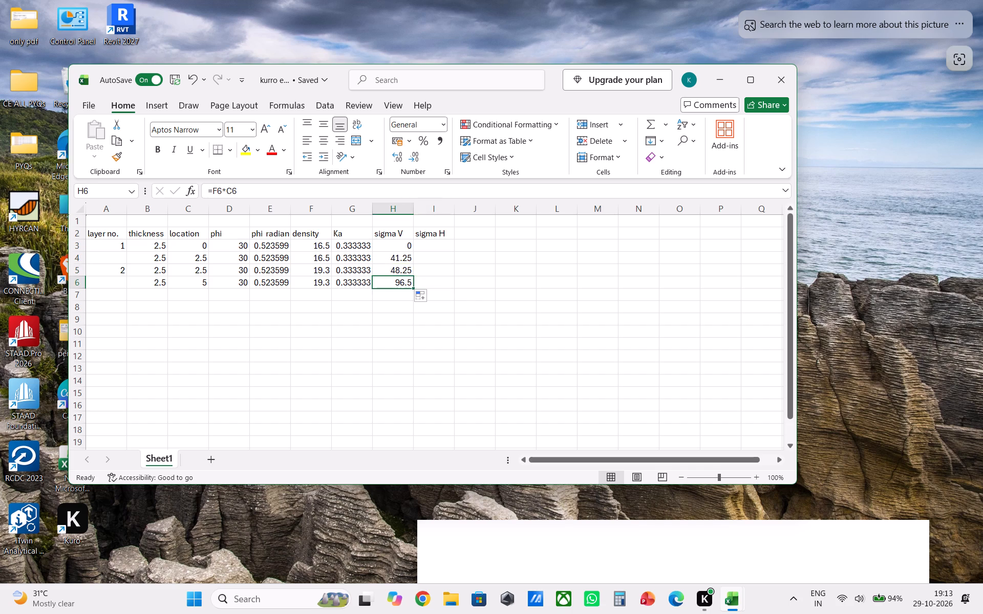
{"action": "left_click", "coordinate": [401, 269]}
{"action": "left_click_drag", "start_coordinate": [402, 272], "coordinate": [403, 283]}
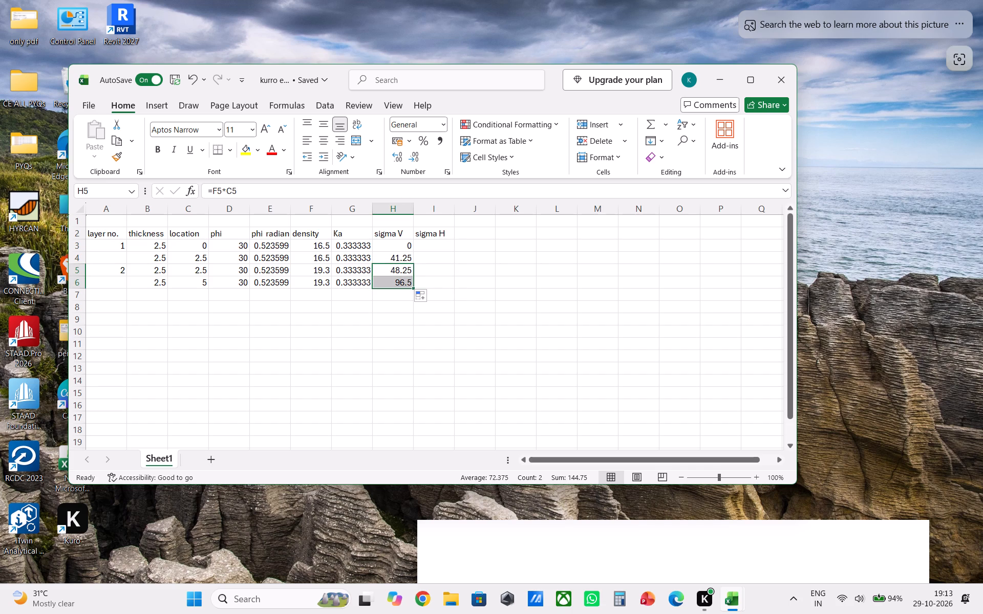
{"action": "key", "text": "Delete"}
{"action": "left_click", "coordinate": [438, 271]}
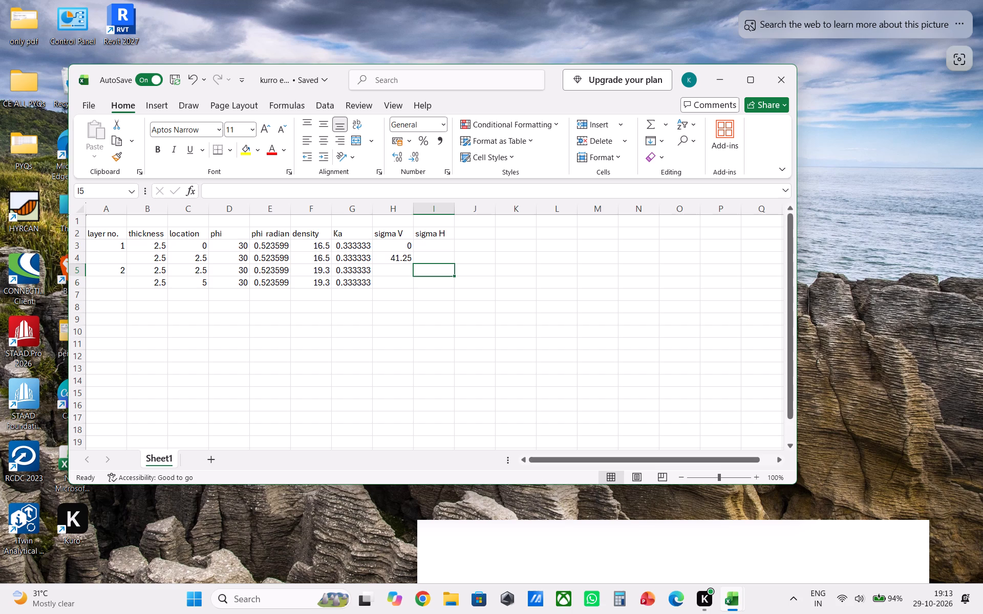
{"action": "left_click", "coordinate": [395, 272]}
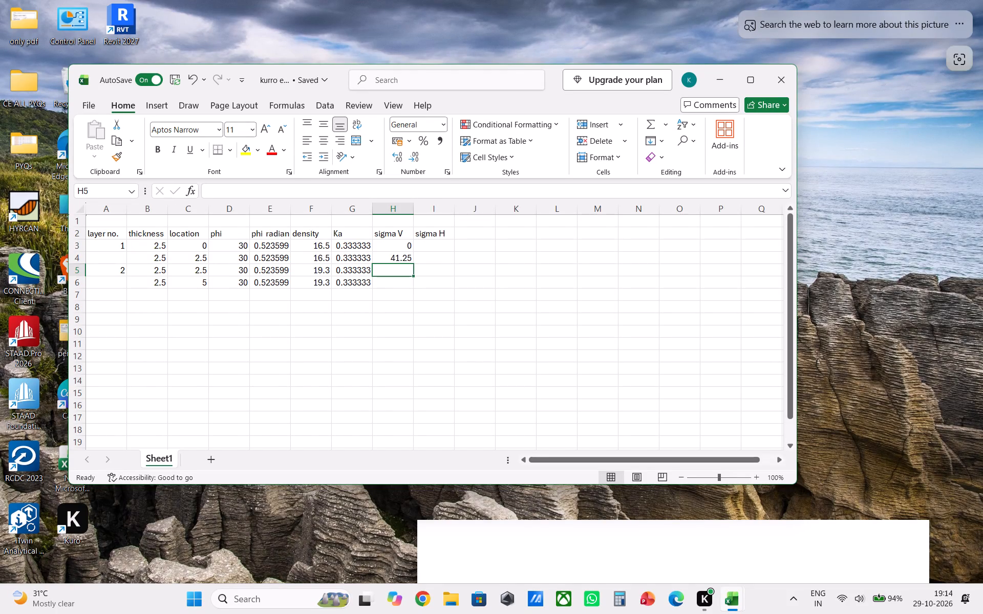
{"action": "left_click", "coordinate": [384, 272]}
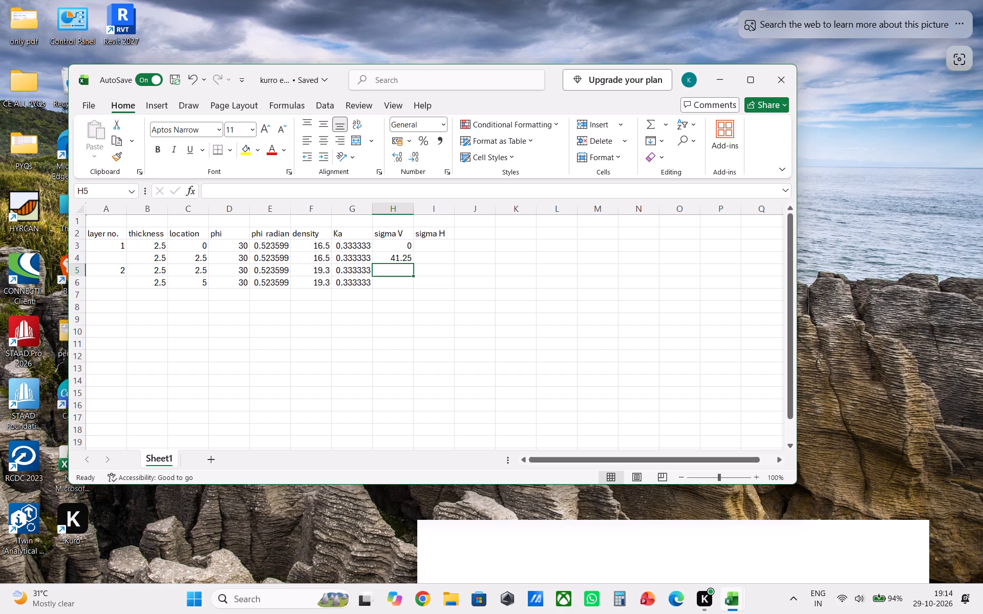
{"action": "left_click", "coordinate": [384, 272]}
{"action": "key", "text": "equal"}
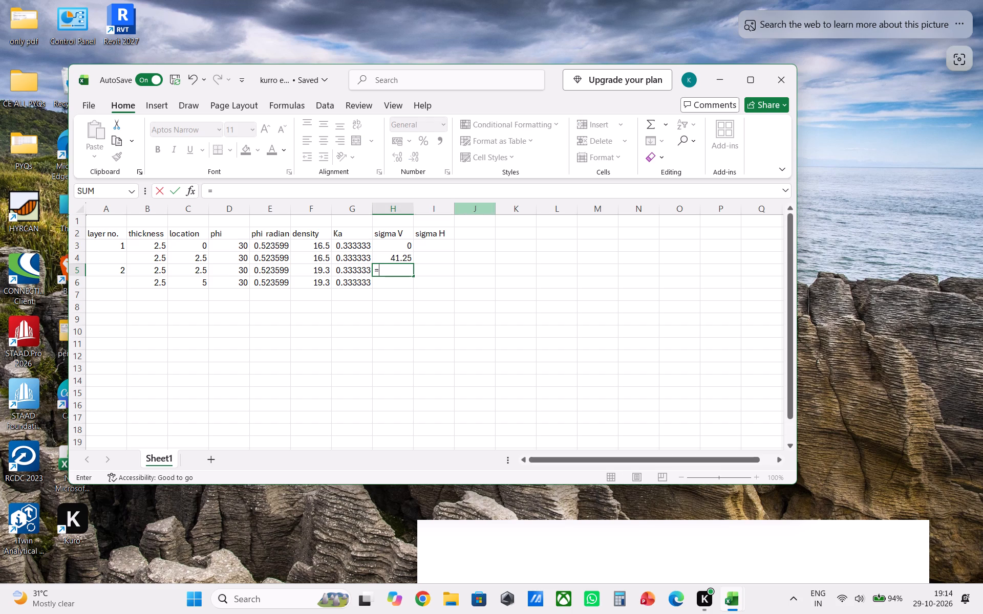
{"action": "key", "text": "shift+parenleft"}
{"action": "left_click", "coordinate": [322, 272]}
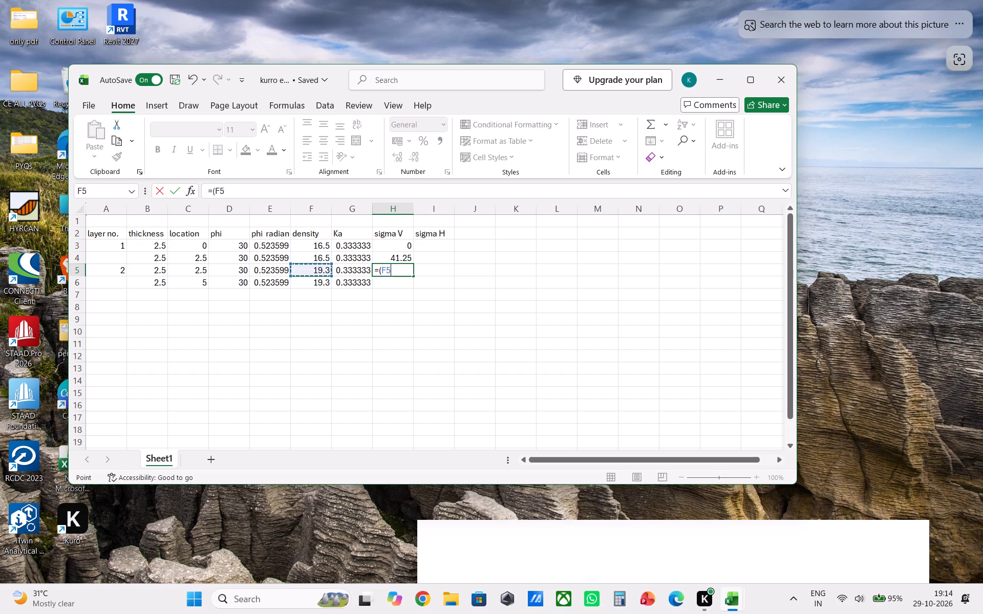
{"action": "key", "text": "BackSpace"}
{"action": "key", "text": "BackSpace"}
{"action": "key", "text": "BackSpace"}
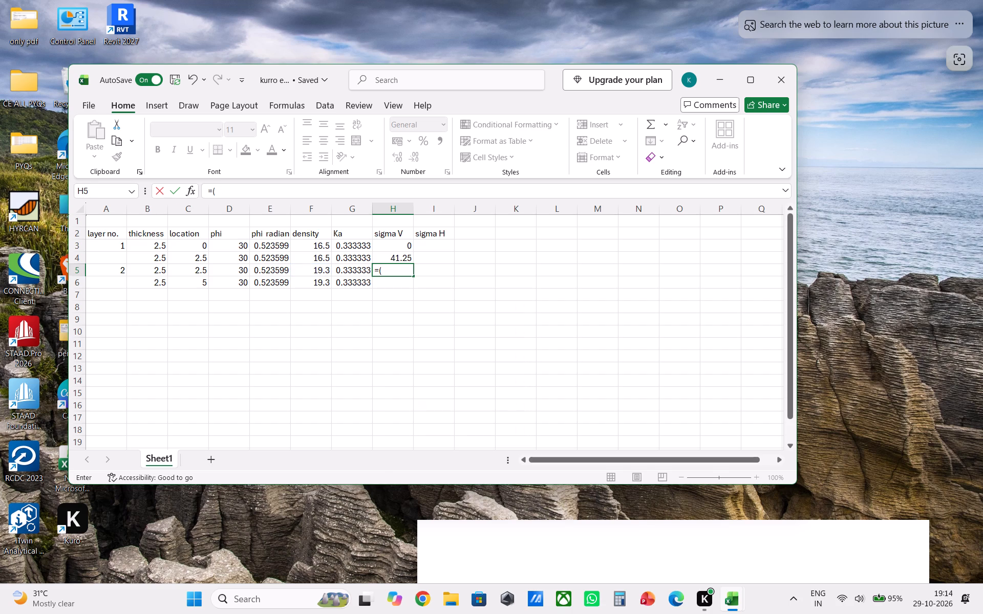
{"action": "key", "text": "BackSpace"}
Add a "SIGMA WATER" column with its header in cell K2 and the value 10 in cells K3 through K6.
{"action": "left_click", "coordinate": [525, 235]}
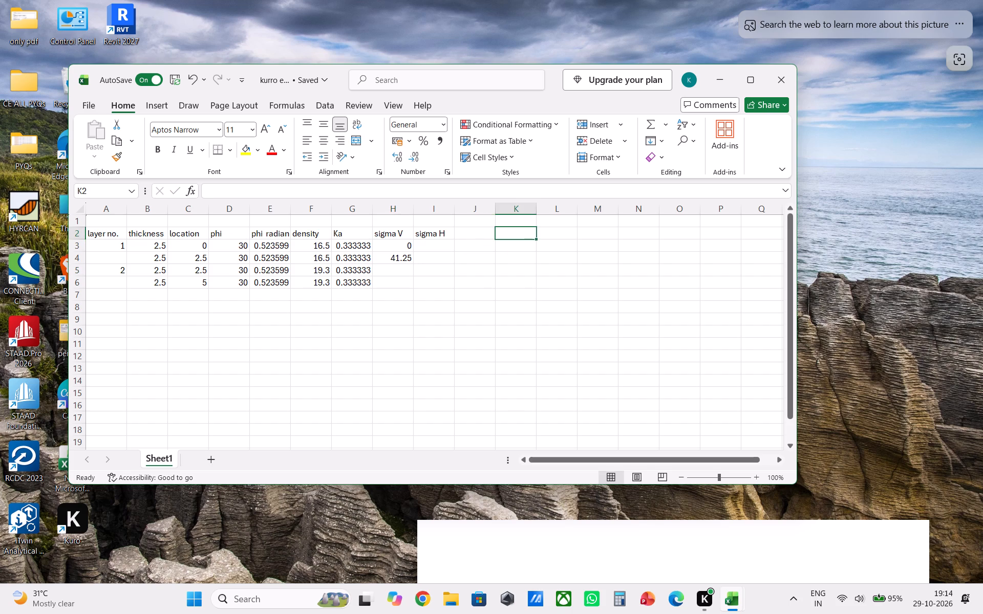
{"action": "type", "text": "SI"}
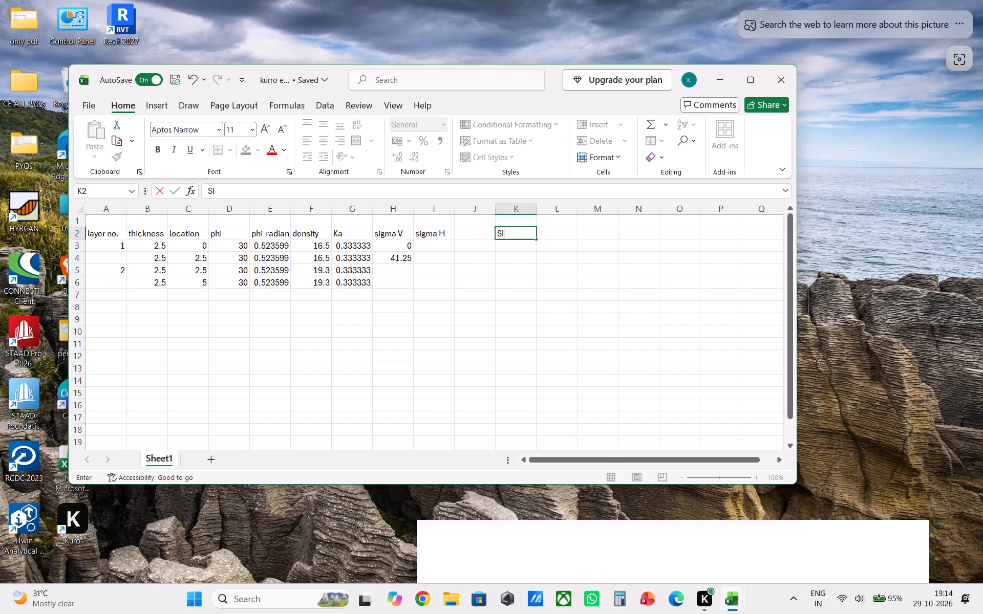
{"action": "type", "text": "GMA"}
{"action": "key", "text": "space"}
{"action": "type", "text": "WATER"}
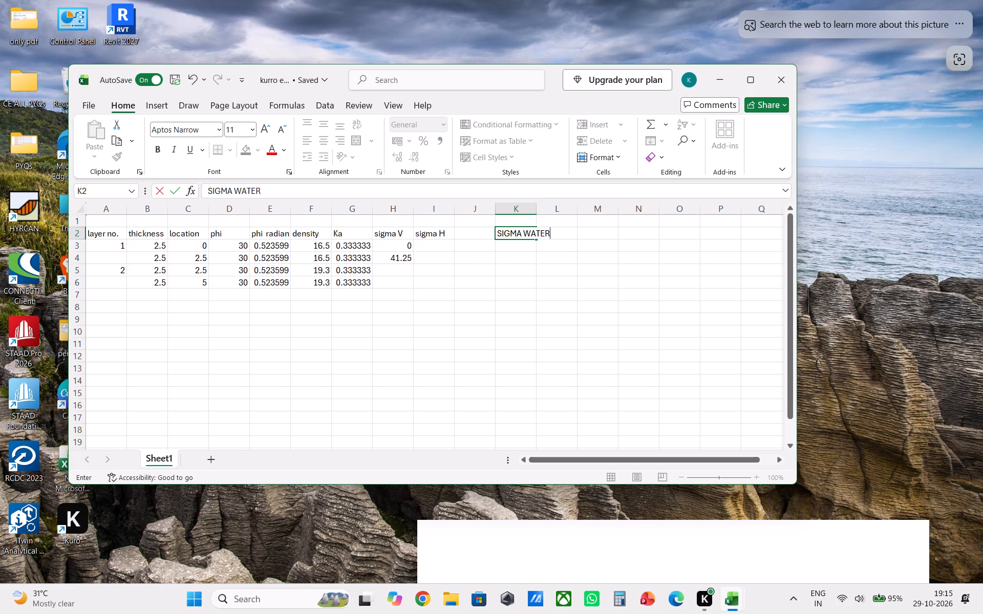
{"action": "left_click", "coordinate": [517, 243]}
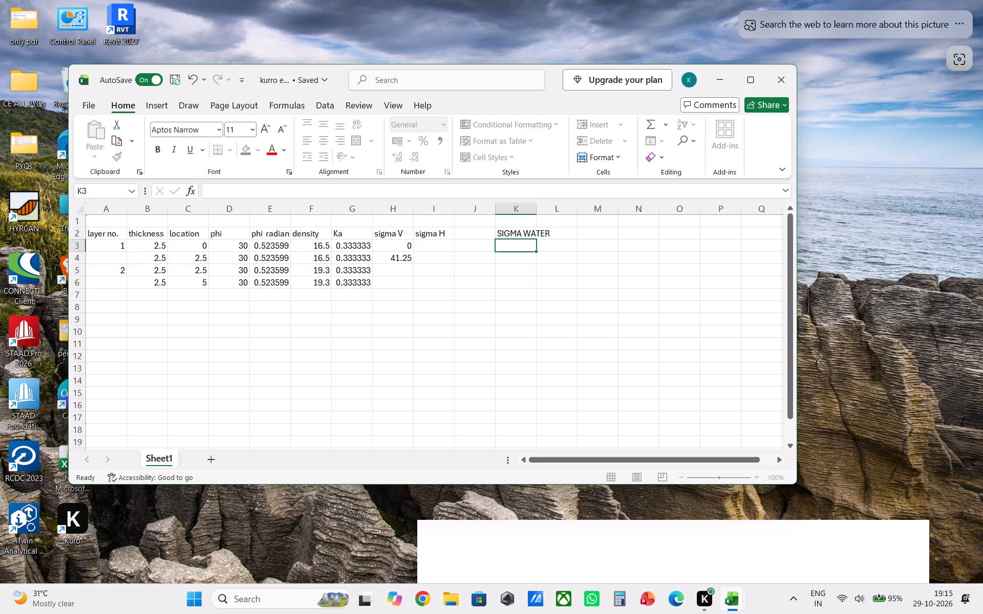
{"action": "type", "text": "10"}
{"action": "left_click_drag", "start_coordinate": [537, 252], "coordinate": [540, 288]}
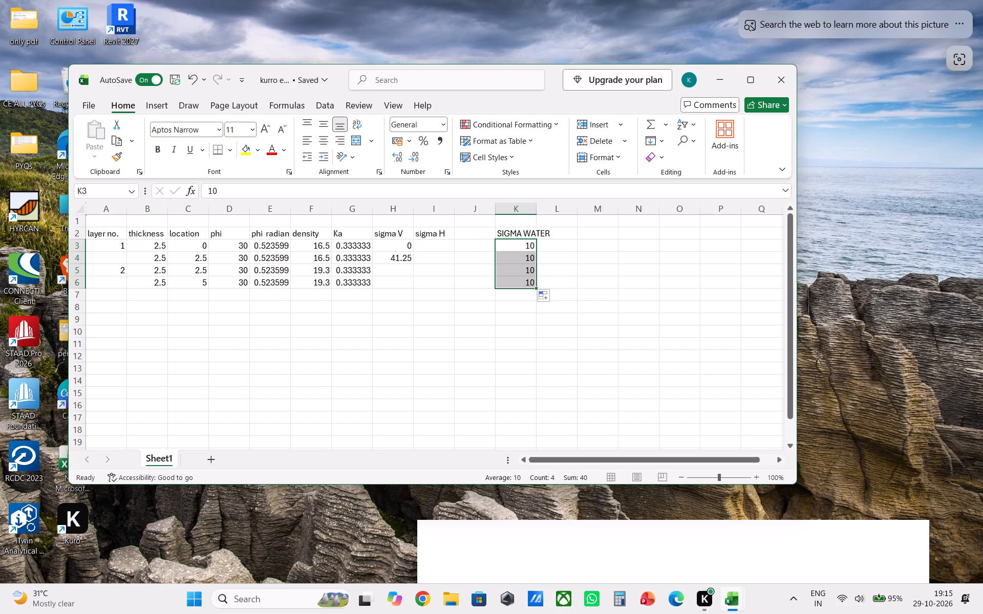
Enter the layer 2 sigma V formula =(F5-K5) in cell H5, subtracting the water value from the density.
{"action": "left_click", "coordinate": [393, 276]}
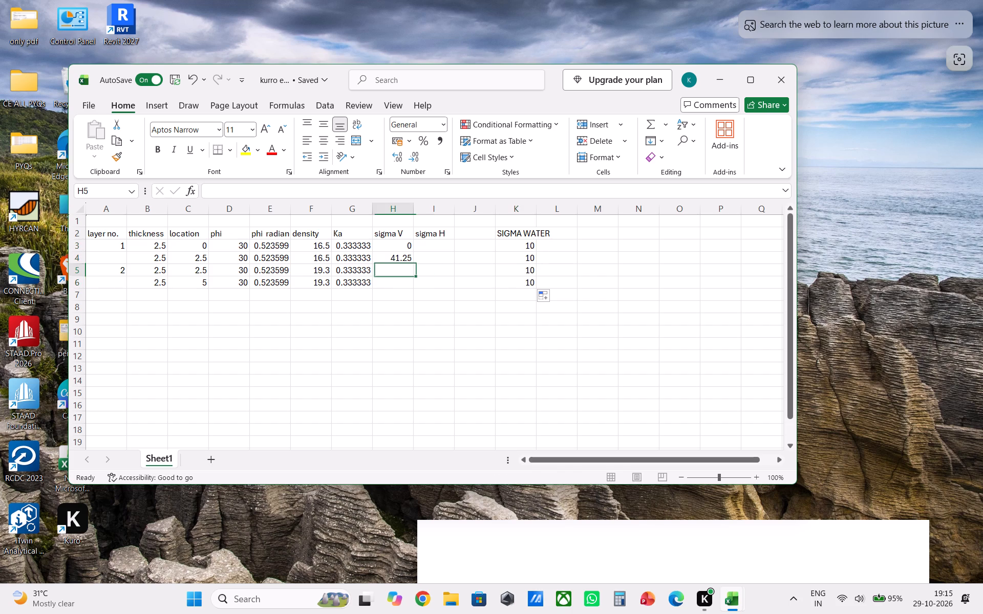
{"action": "key", "text": "equal"}
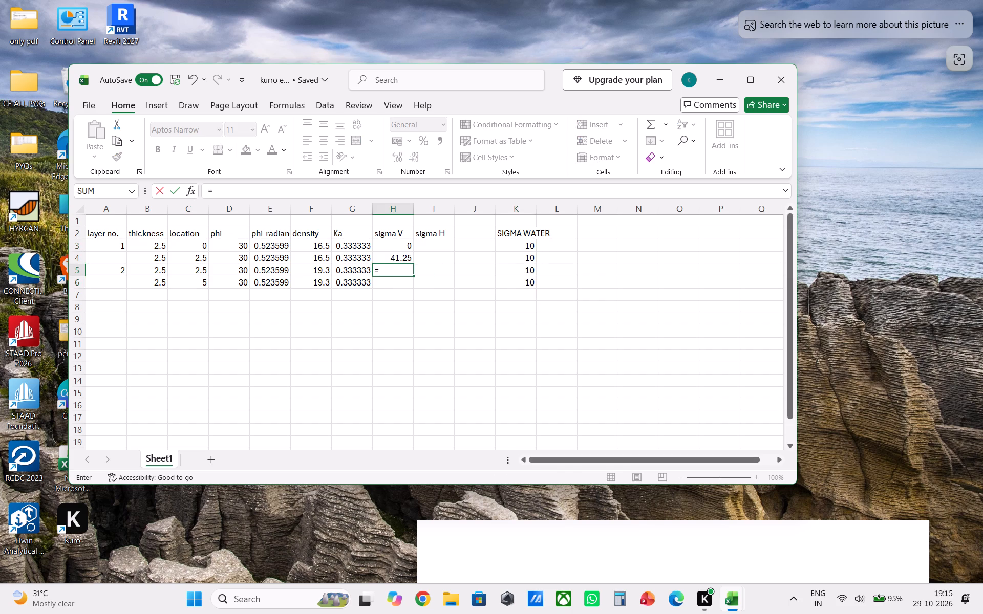
{"action": "key", "text": "shift+parenleft"}
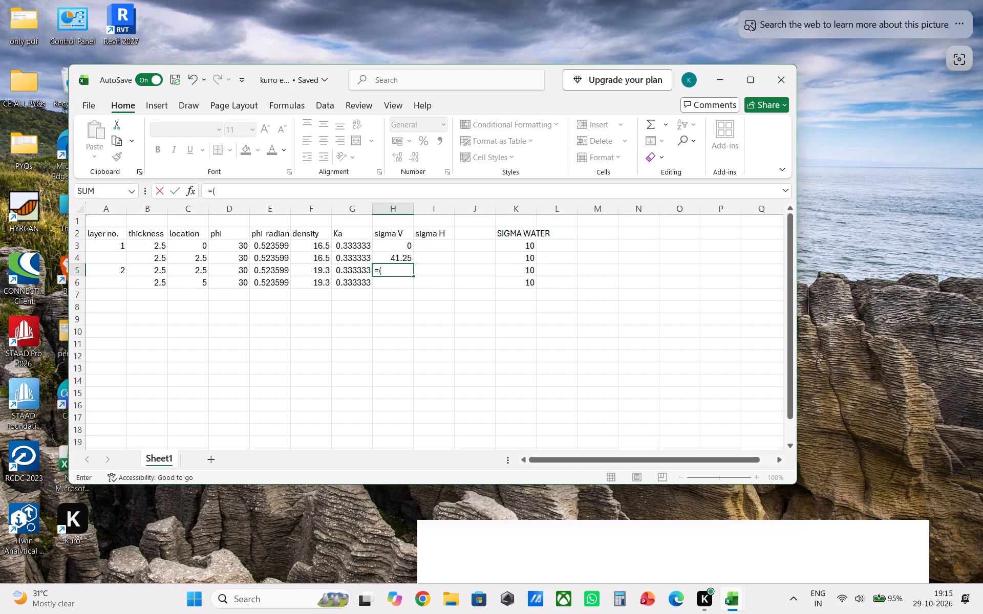
{"action": "left_click", "coordinate": [320, 269]}
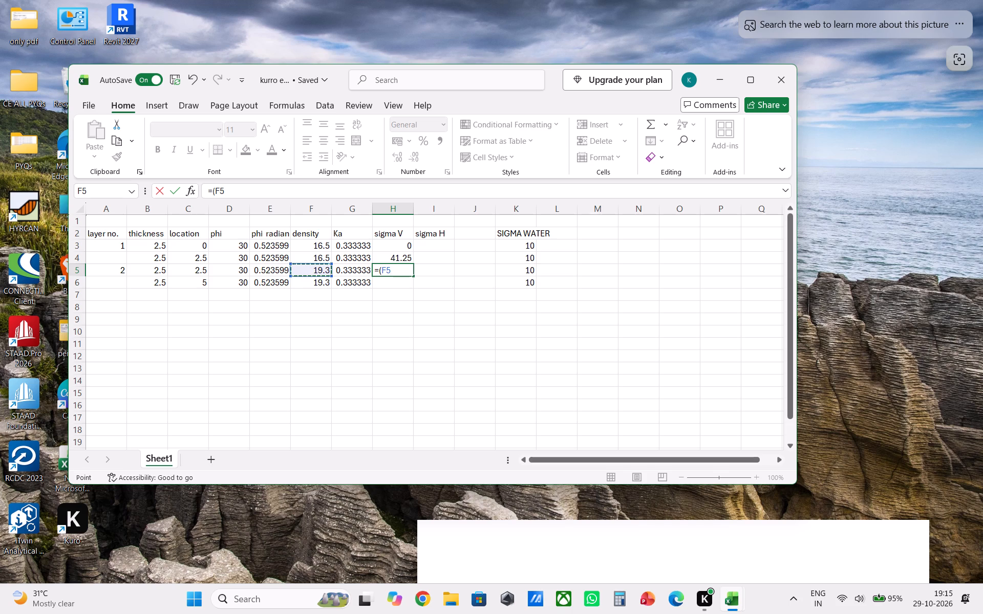
{"action": "key", "text": "minus"}
{"action": "left_click", "coordinate": [528, 272]}
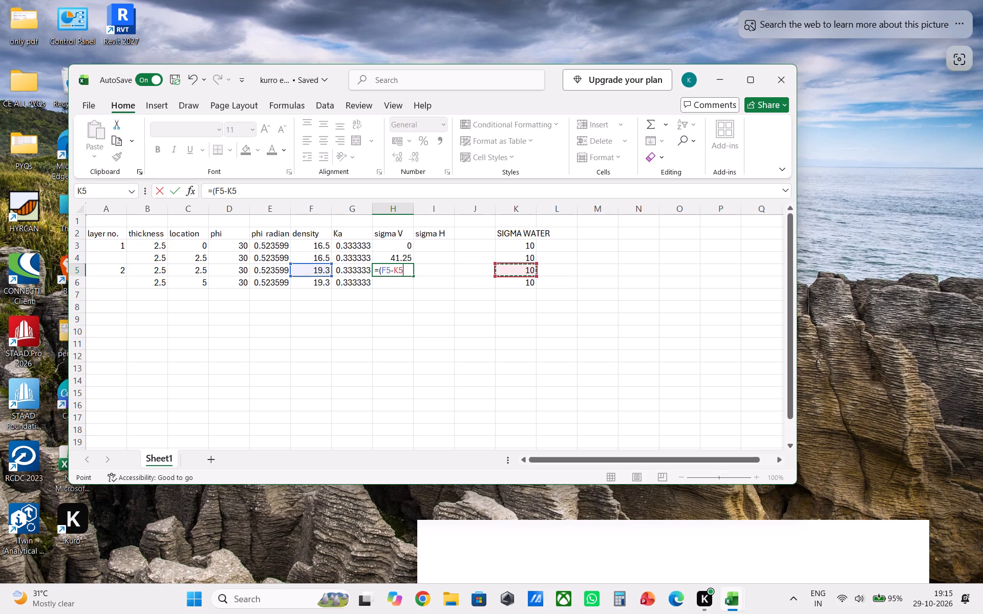
{"action": "key", "text": "shift+parenright"}
{"action": "key", "text": "Return"}
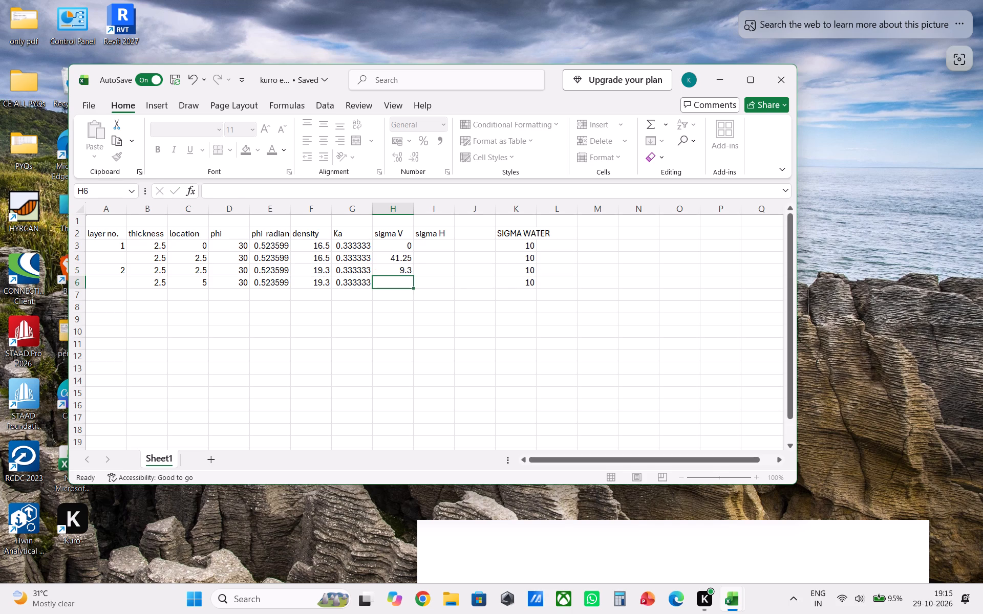
Fill the layer 2 sigma V formula from cell H5 down to H6.
{"action": "left_click", "coordinate": [402, 275]}
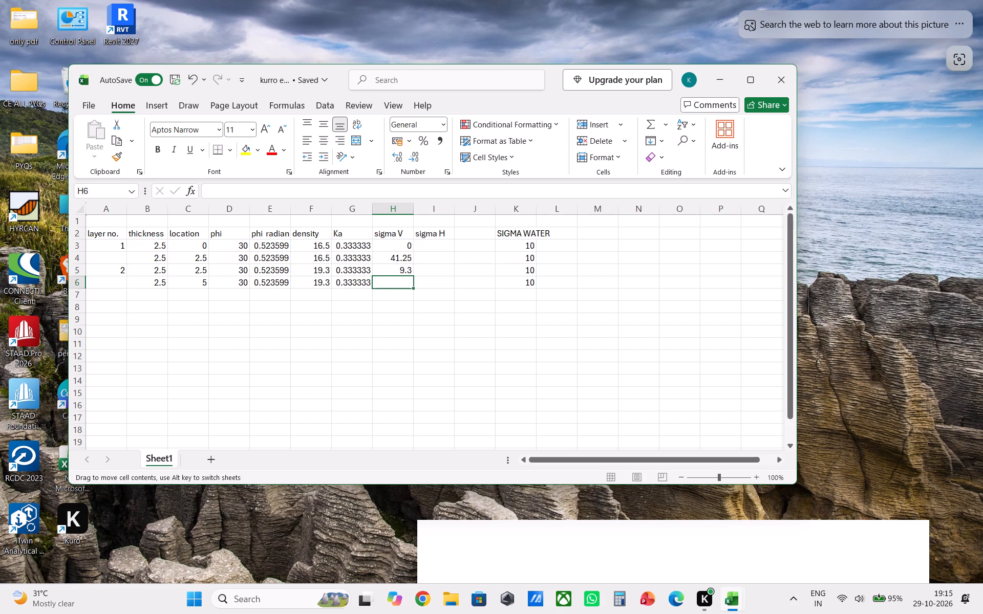
{"action": "left_click", "coordinate": [402, 273]}
{"action": "left_click_drag", "start_coordinate": [412, 275], "coordinate": [413, 284]}
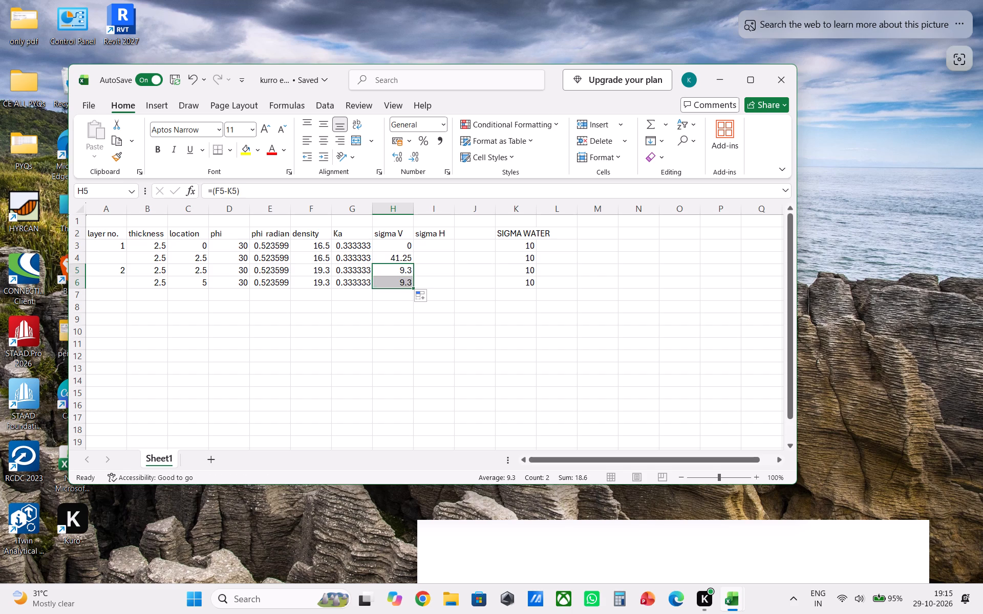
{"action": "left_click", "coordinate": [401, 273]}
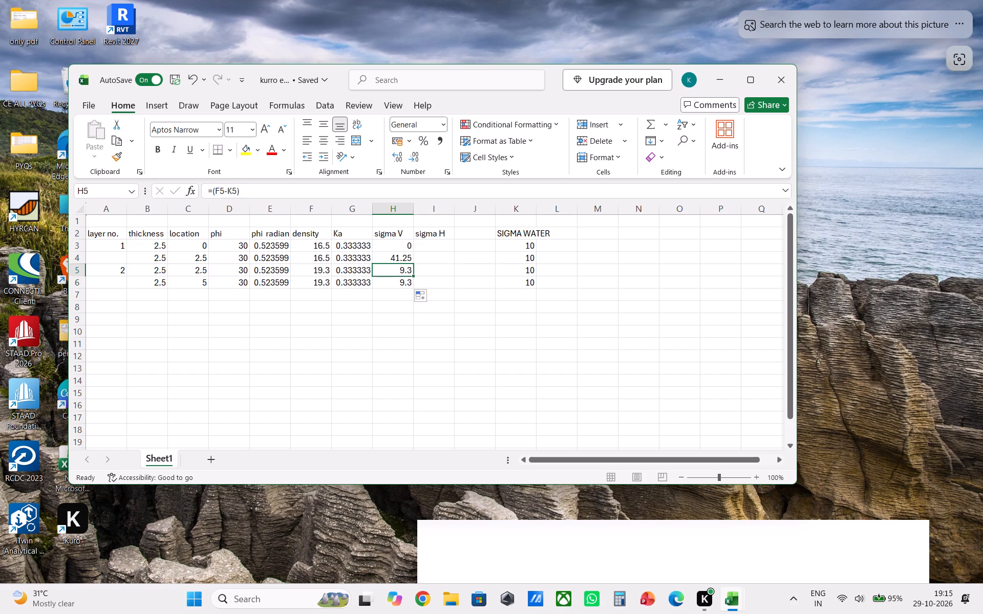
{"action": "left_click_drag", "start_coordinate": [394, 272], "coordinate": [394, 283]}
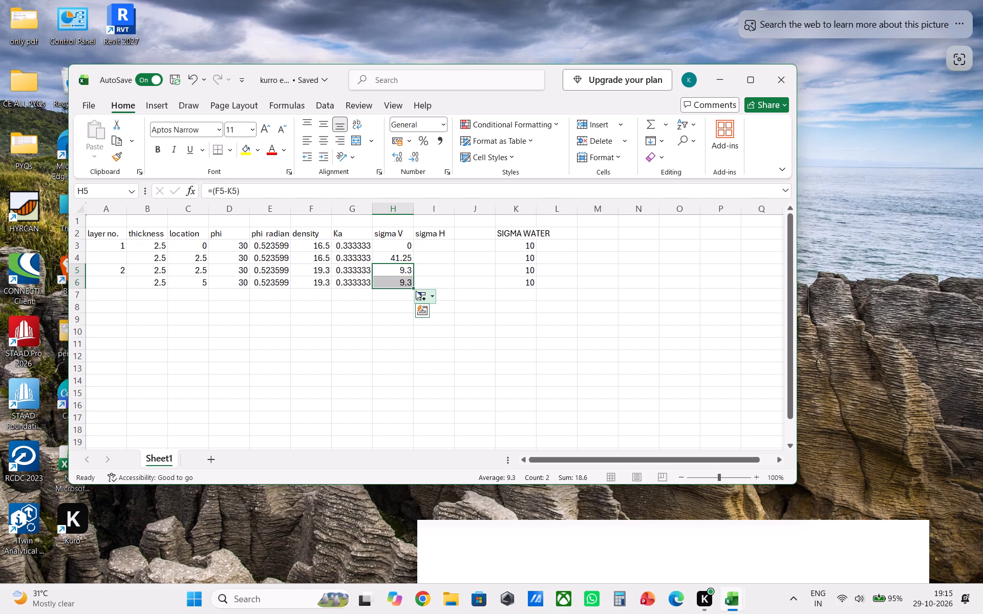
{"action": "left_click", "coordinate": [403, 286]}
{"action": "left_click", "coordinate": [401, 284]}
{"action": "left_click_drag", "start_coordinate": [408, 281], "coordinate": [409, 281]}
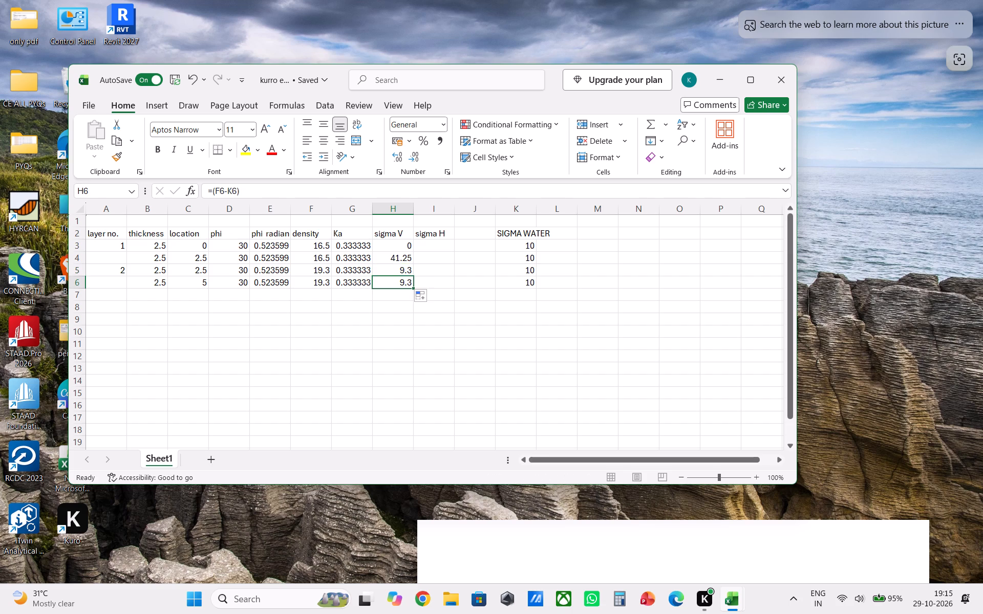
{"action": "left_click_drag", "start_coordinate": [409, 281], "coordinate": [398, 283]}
Change the layer 2 sigma V formula in cell H5 to =(F5-H6).
{"action": "left_click", "coordinate": [396, 272]}
{"action": "left_click_drag", "start_coordinate": [395, 271], "coordinate": [398, 285]}
{"action": "left_click", "coordinate": [404, 281]}
{"action": "triple_click", "coordinate": [413, 286]}
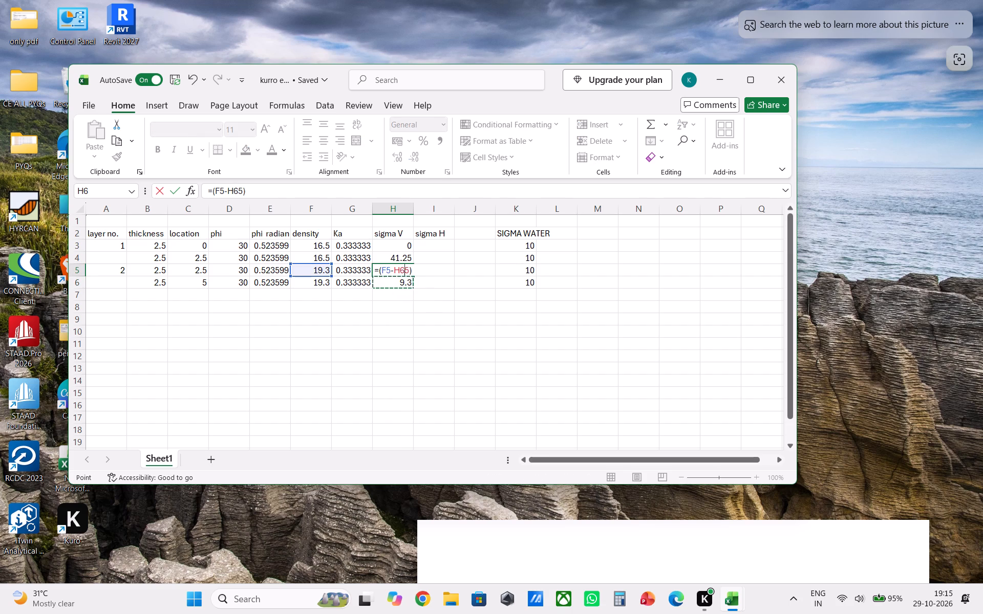
{"action": "key", "text": "Delete"}
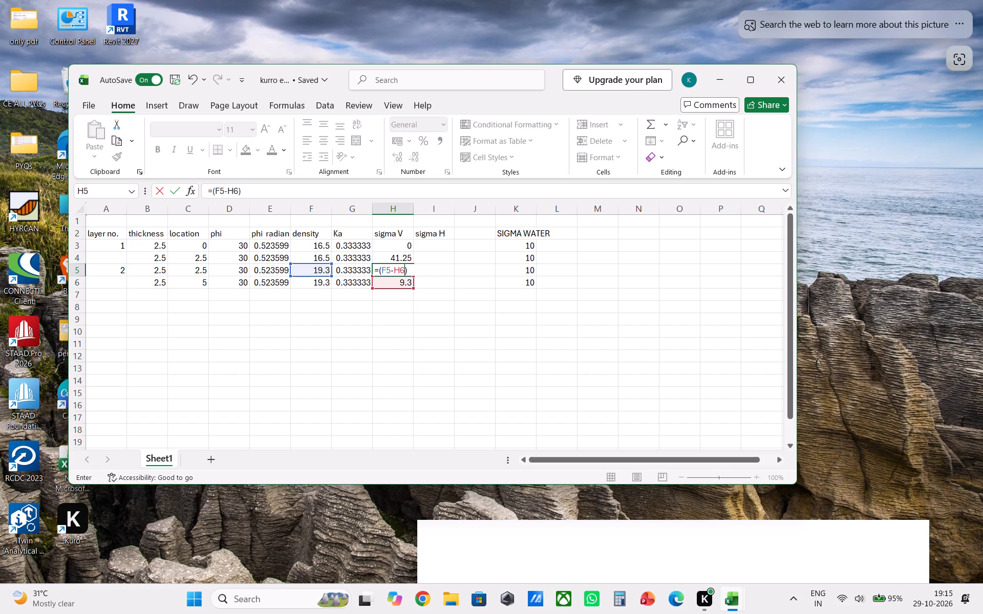
{"action": "key", "text": "Delete"}
{"action": "key", "text": "Delete"}
{"action": "triple_click", "coordinate": [411, 280]}
{"action": "left_click", "coordinate": [407, 285]}
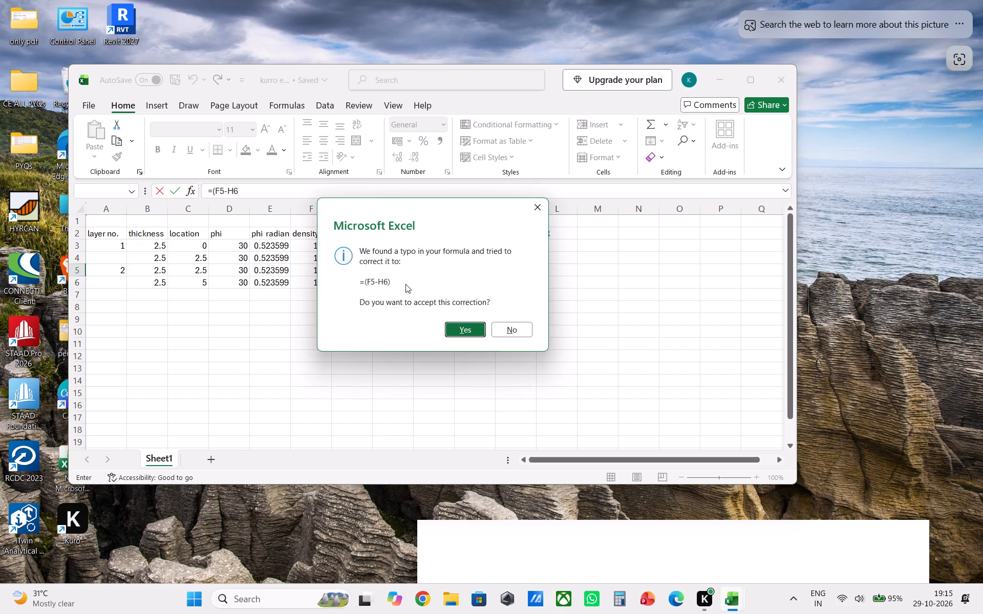
{"action": "left_click", "coordinate": [464, 327]}
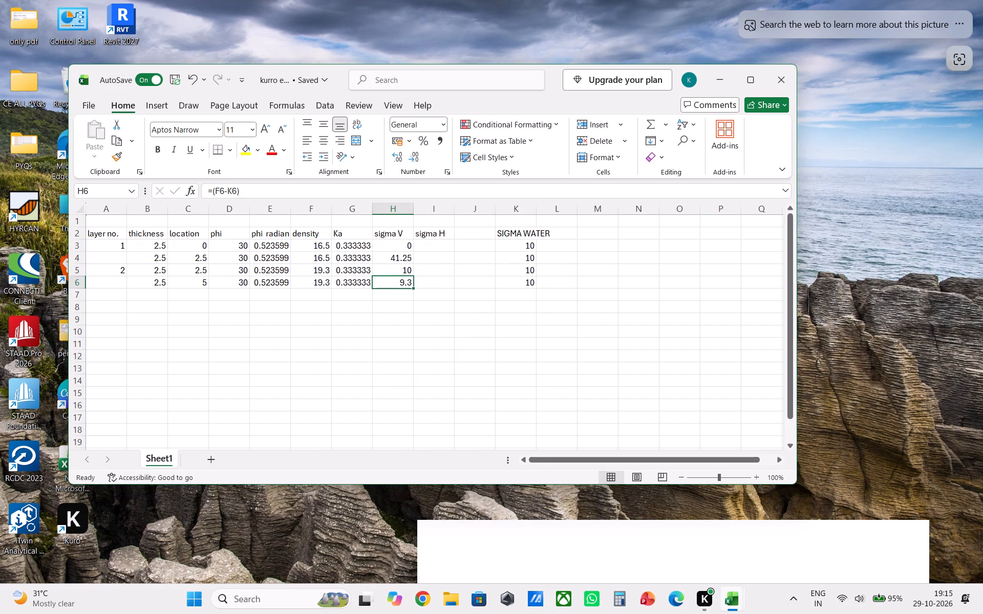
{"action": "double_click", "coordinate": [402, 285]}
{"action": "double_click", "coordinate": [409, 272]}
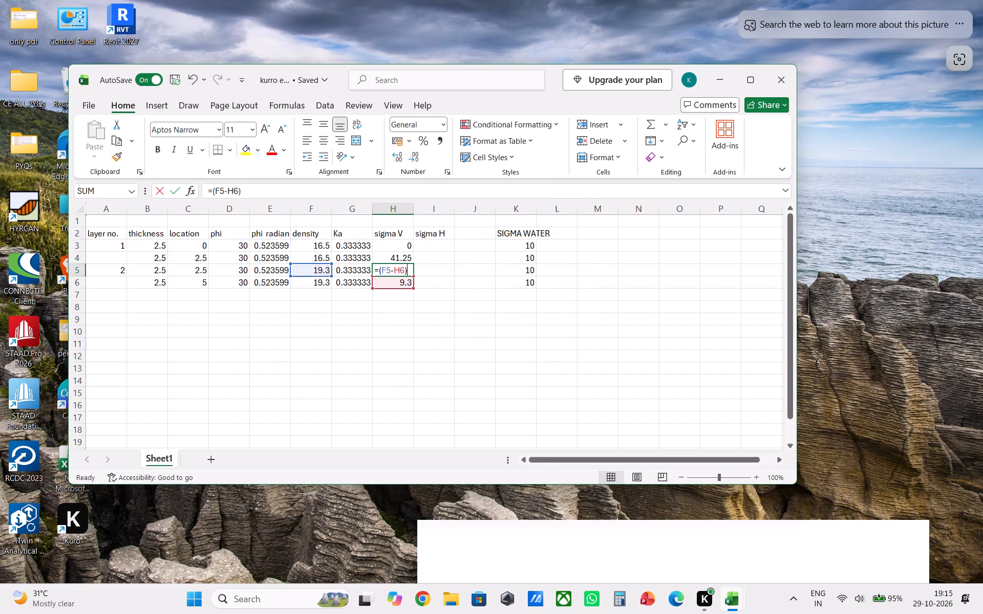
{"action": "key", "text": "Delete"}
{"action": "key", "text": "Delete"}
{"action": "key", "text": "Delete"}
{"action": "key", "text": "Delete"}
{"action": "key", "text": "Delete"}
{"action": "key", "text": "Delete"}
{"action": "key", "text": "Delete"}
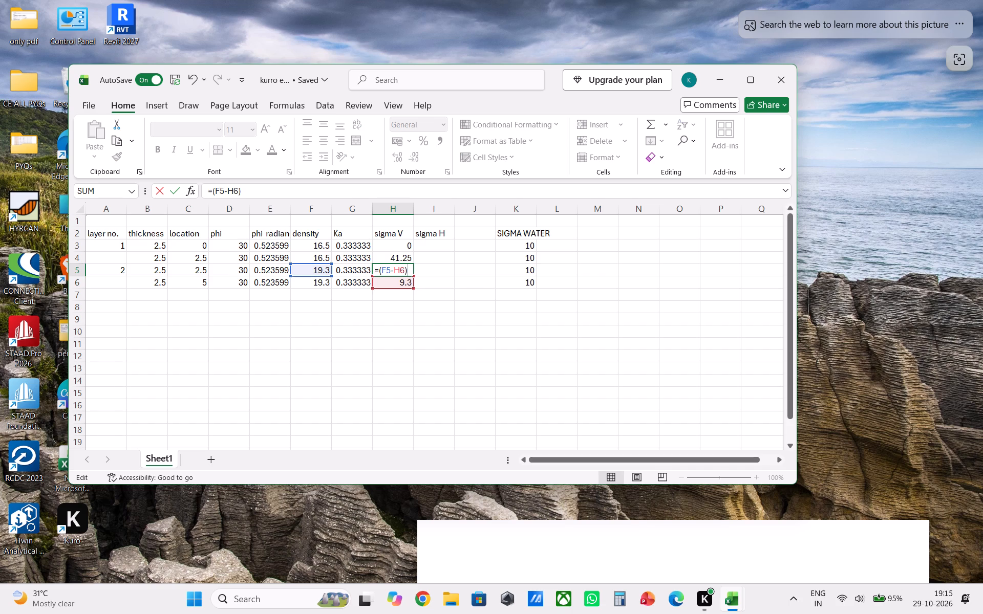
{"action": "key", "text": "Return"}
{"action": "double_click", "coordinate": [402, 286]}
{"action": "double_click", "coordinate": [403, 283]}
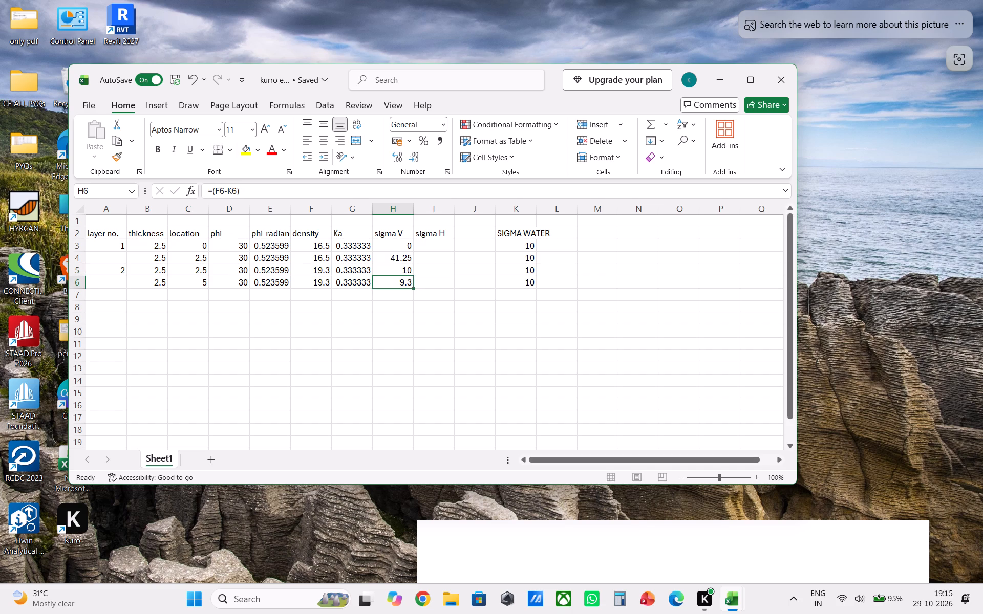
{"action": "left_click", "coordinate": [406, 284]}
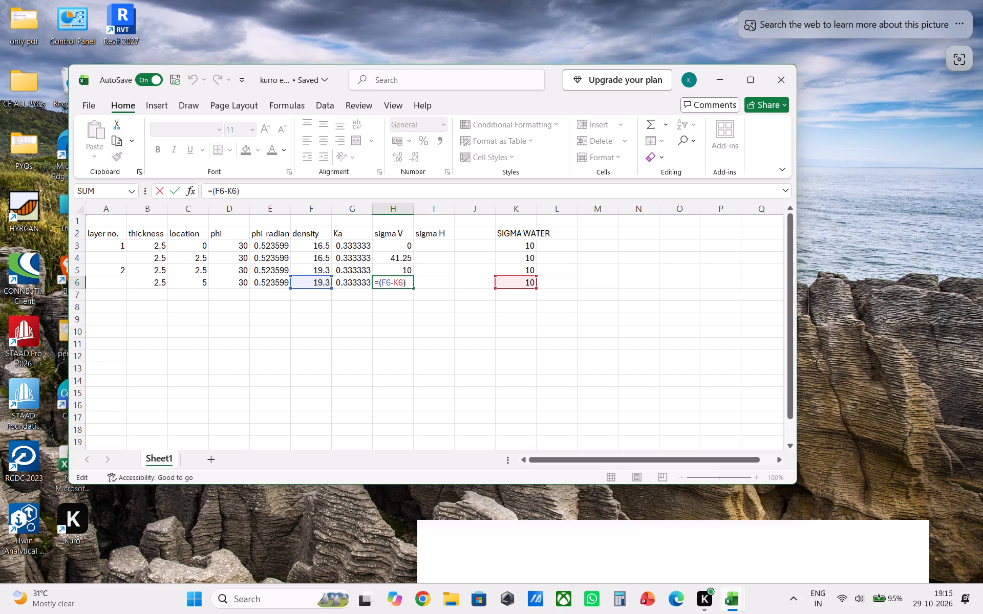
Multiply the sigma V formula in cell H5 by the location value, making it =(F5-H6)*C5.
{"action": "left_click", "coordinate": [405, 276]}
{"action": "left_click", "coordinate": [405, 273]}
{"action": "double_click", "coordinate": [409, 268]}
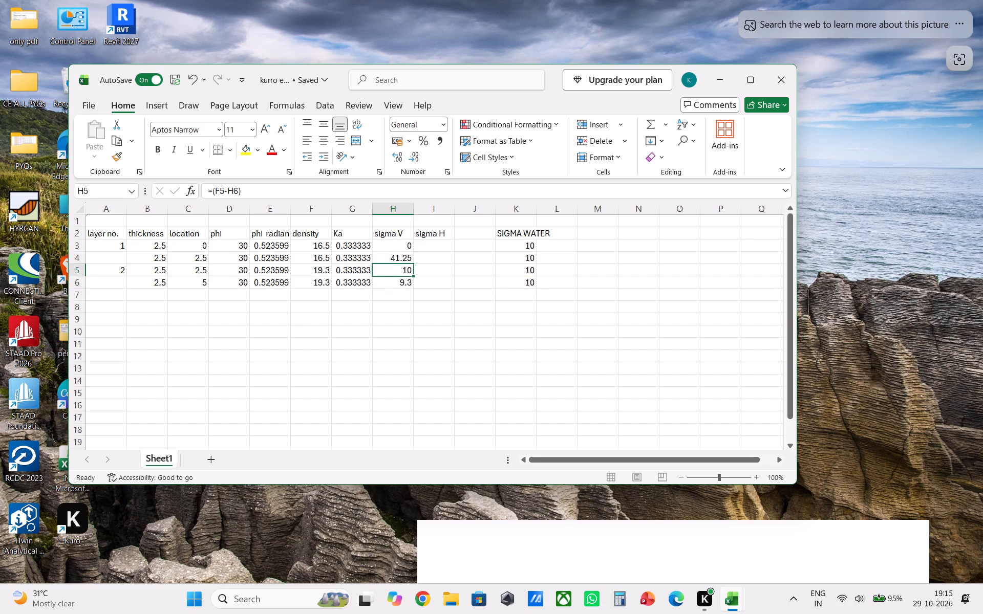
{"action": "key", "text": "asterisk"}
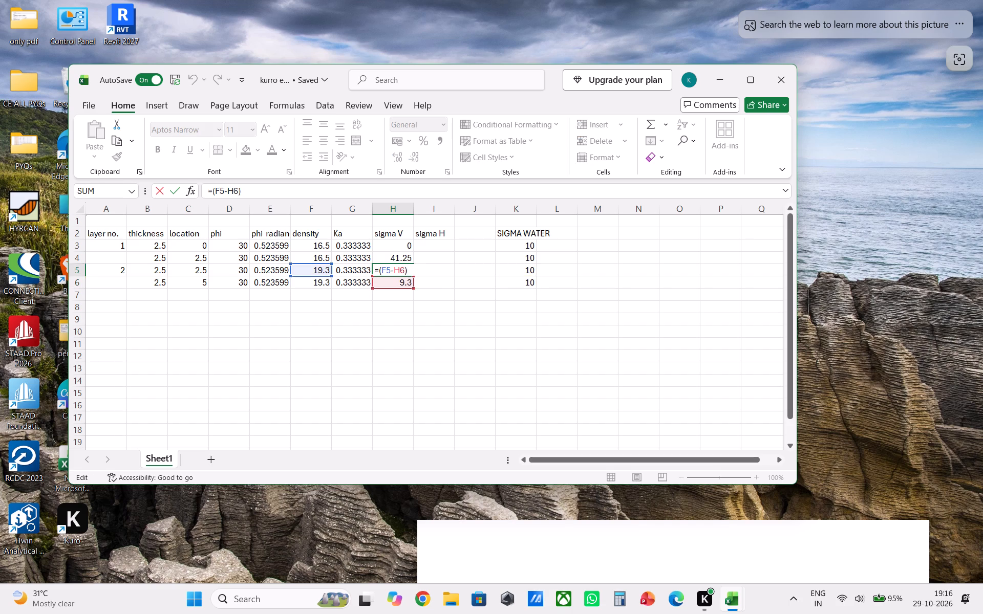
{"action": "left_click", "coordinate": [200, 272]}
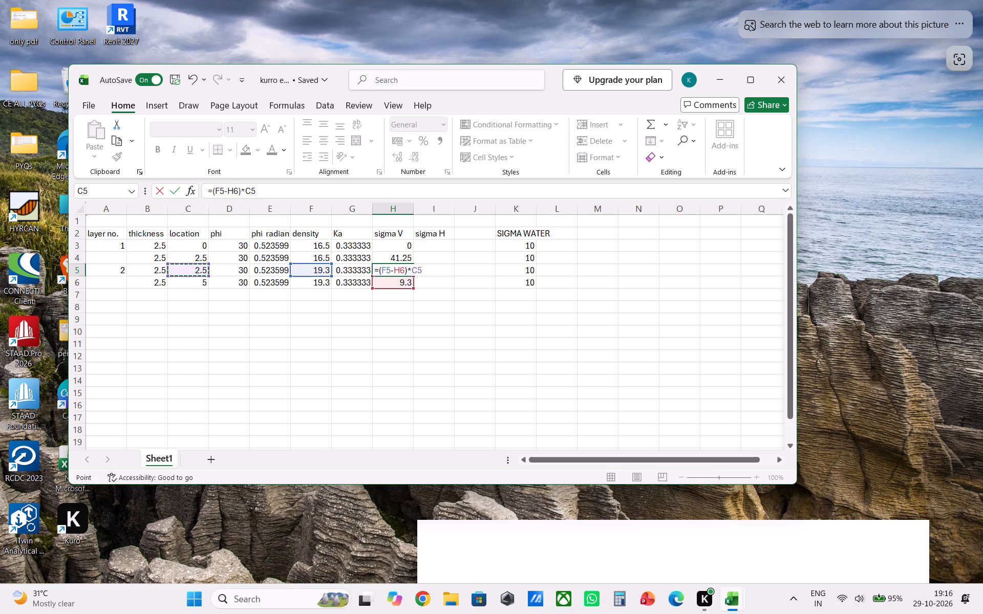
{"action": "key", "text": "Return"}
Fill the layer 2 sigma V formula from cell H5 down to H6.
{"action": "left_click", "coordinate": [377, 269]}
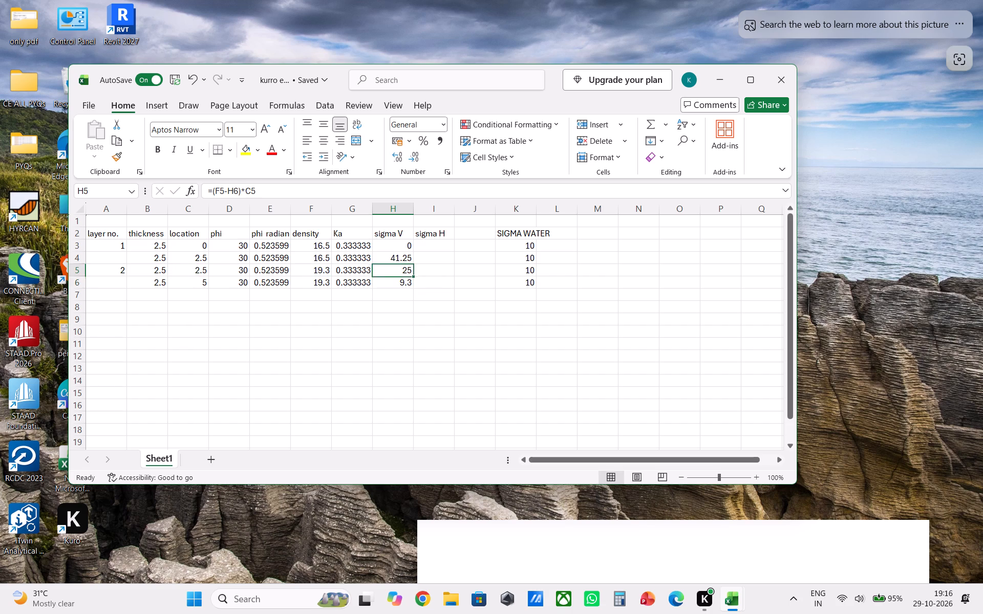
{"action": "left_click_drag", "start_coordinate": [412, 277], "coordinate": [412, 283]}
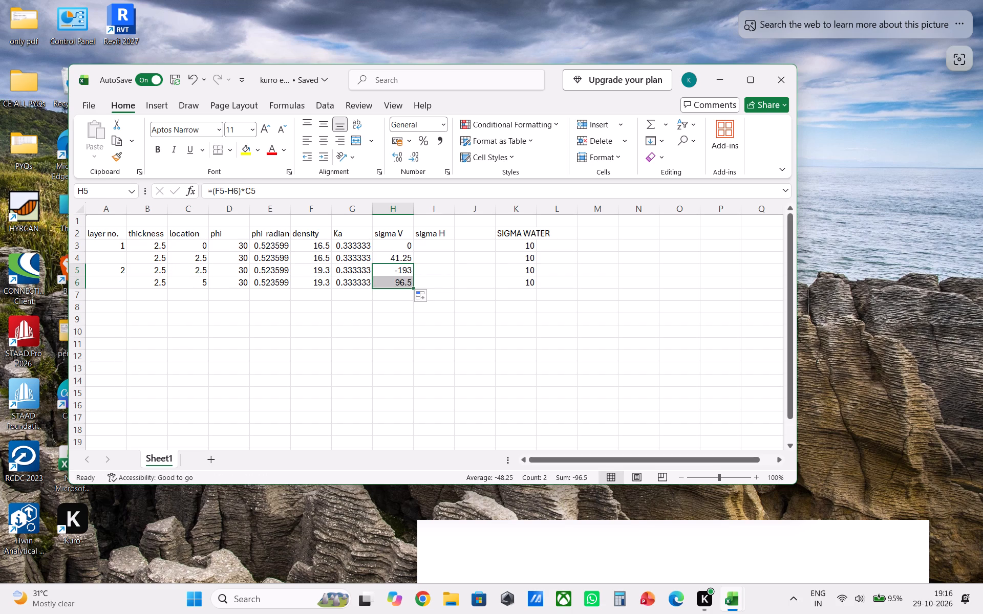
{"action": "left_click", "coordinate": [404, 322]}
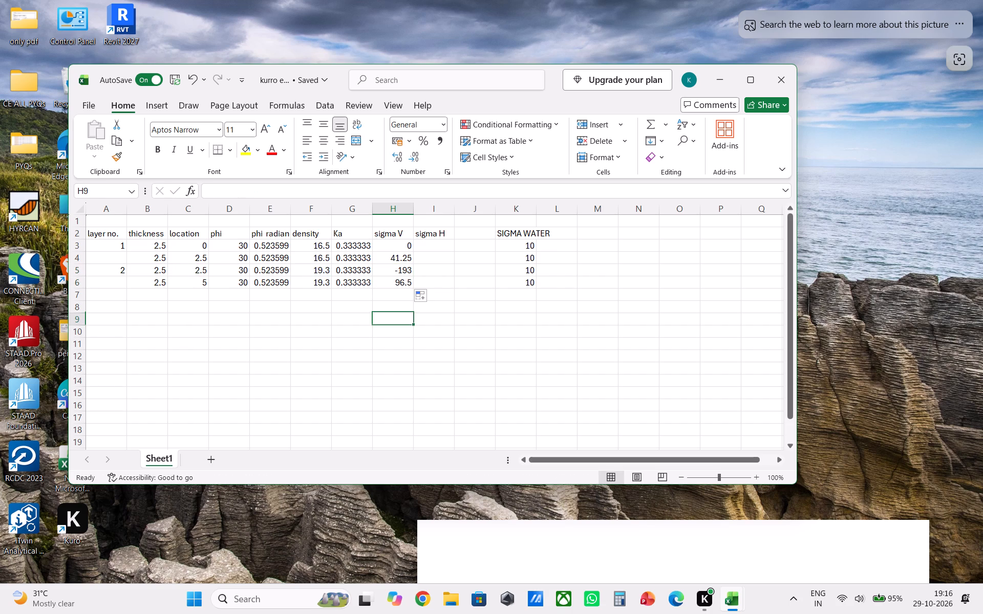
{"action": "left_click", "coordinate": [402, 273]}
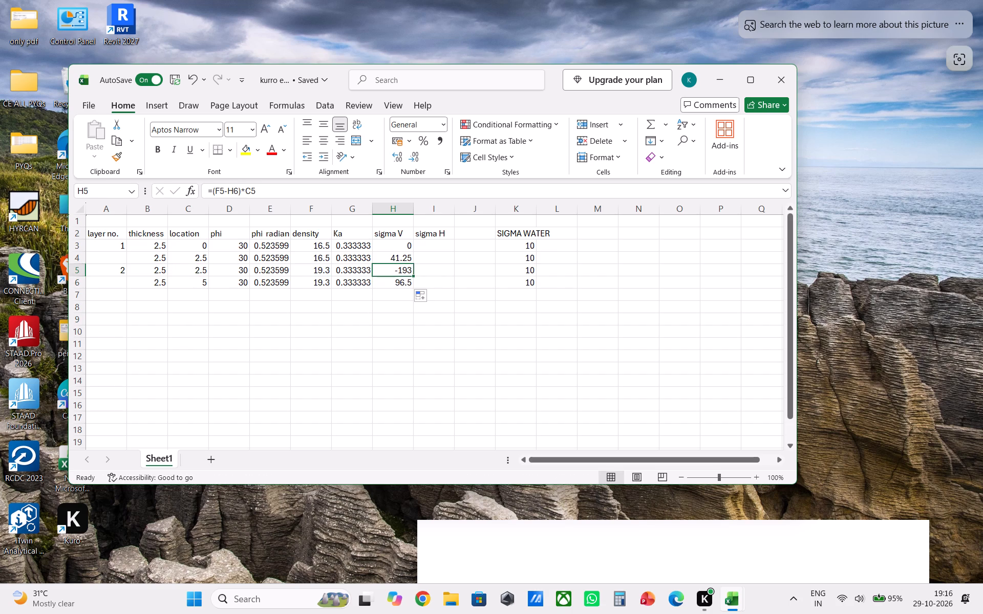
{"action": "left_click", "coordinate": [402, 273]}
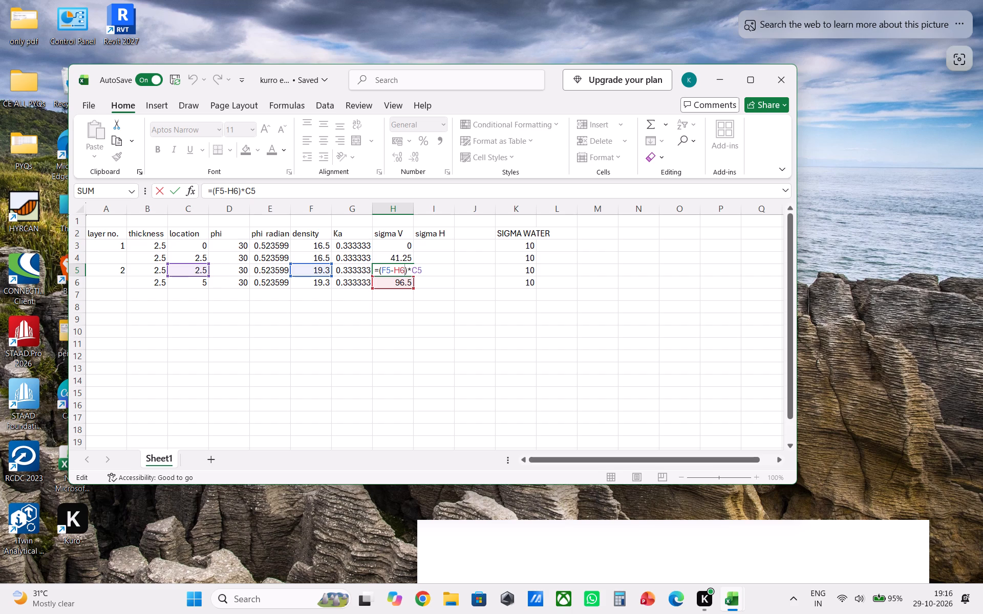
Enter the sigma H formula =H3*G3 in cell I3, multiplying sigma V by Ka.
{"action": "left_click", "coordinate": [442, 251]}
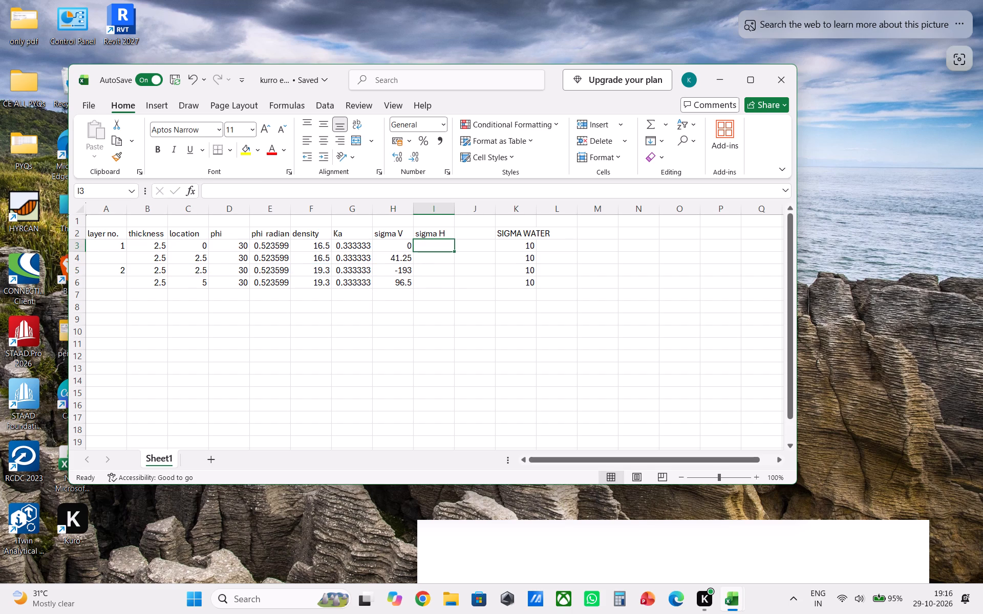
{"action": "key", "text": "equal"}
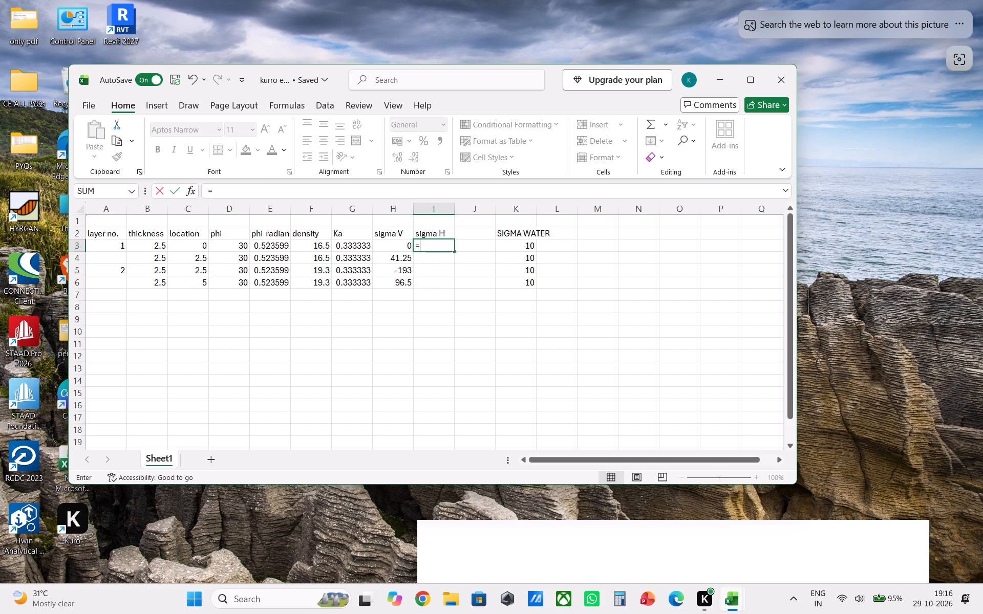
{"action": "left_click", "coordinate": [401, 249]}
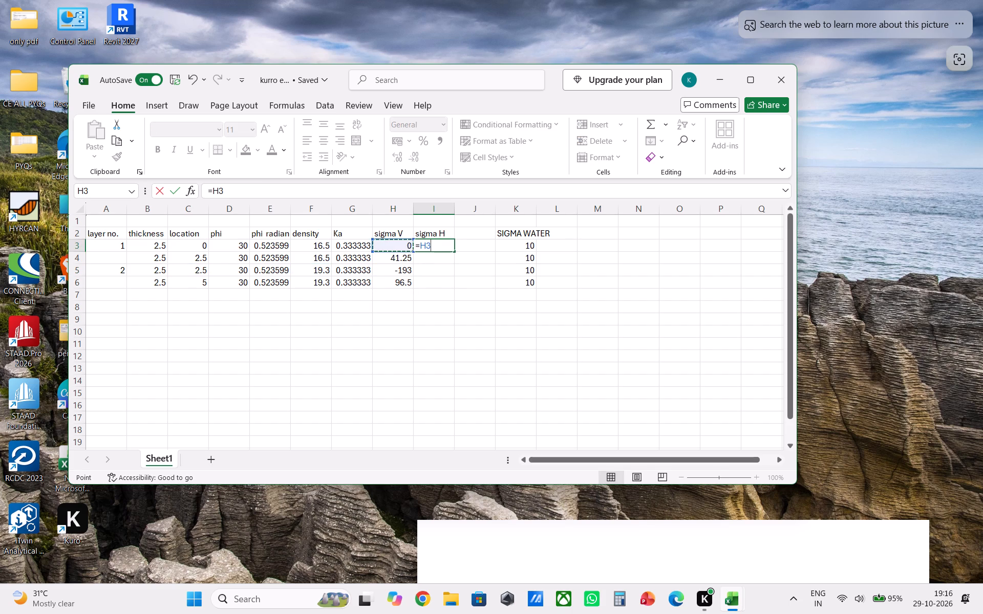
{"action": "key", "text": "asterisk"}
{"action": "left_click", "coordinate": [345, 250]}
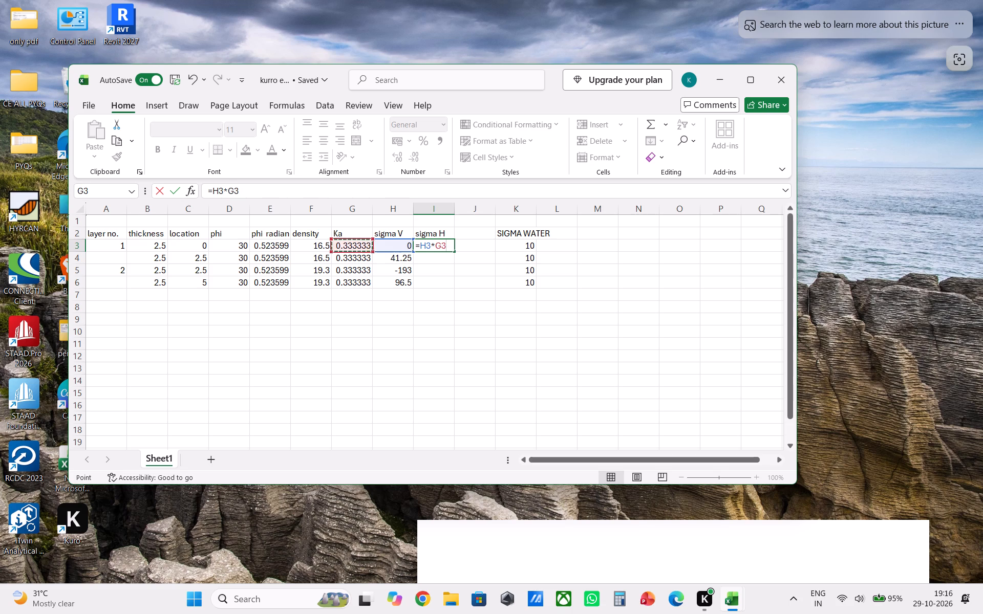
{"action": "key", "text": "Return"}
Fill the sigma H formula from cell I3 down to I6.
{"action": "left_click", "coordinate": [447, 245]}
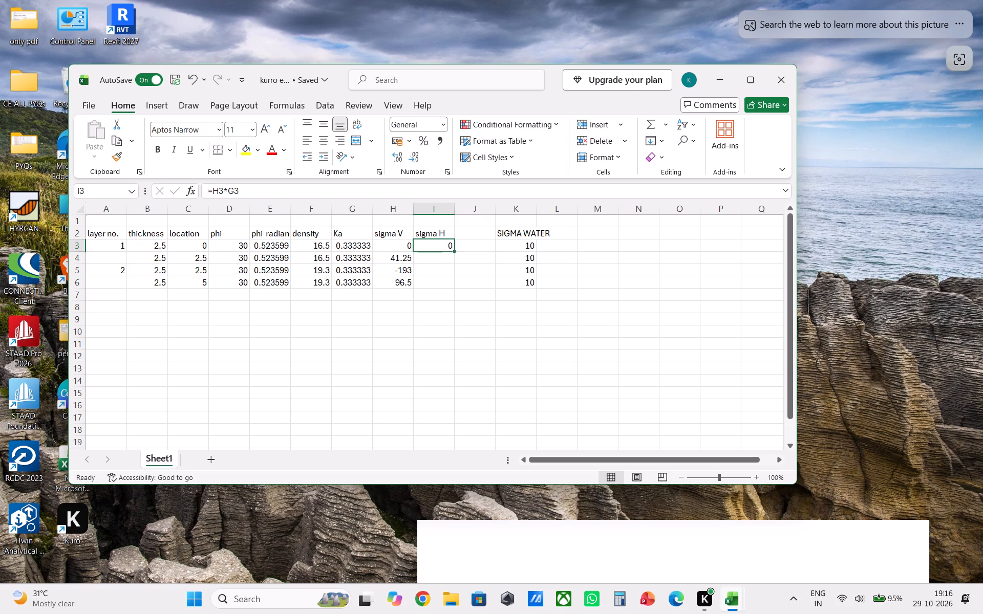
{"action": "left_click_drag", "start_coordinate": [452, 252], "coordinate": [457, 289]}
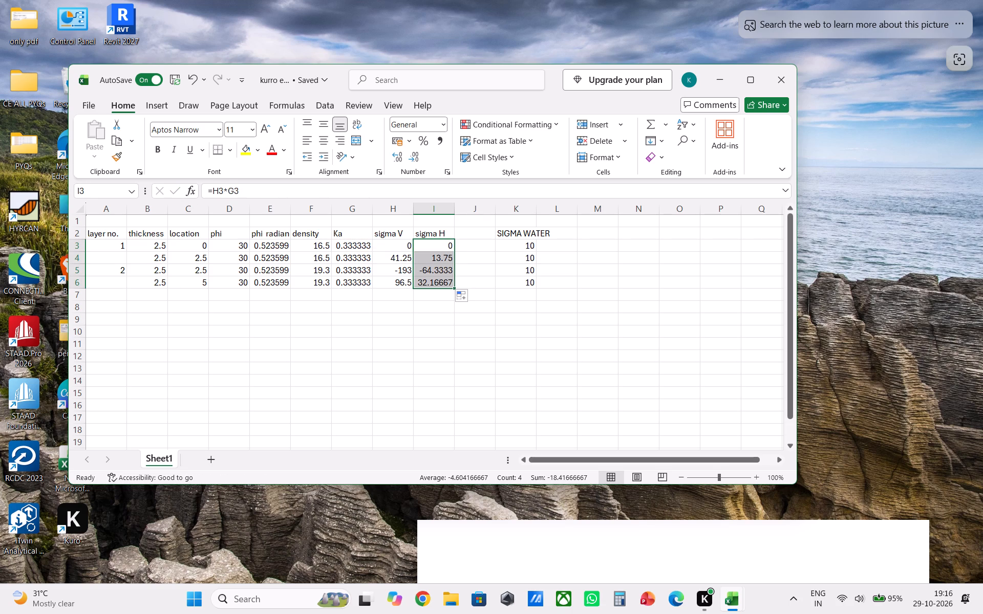
{"action": "left_click", "coordinate": [409, 343]}
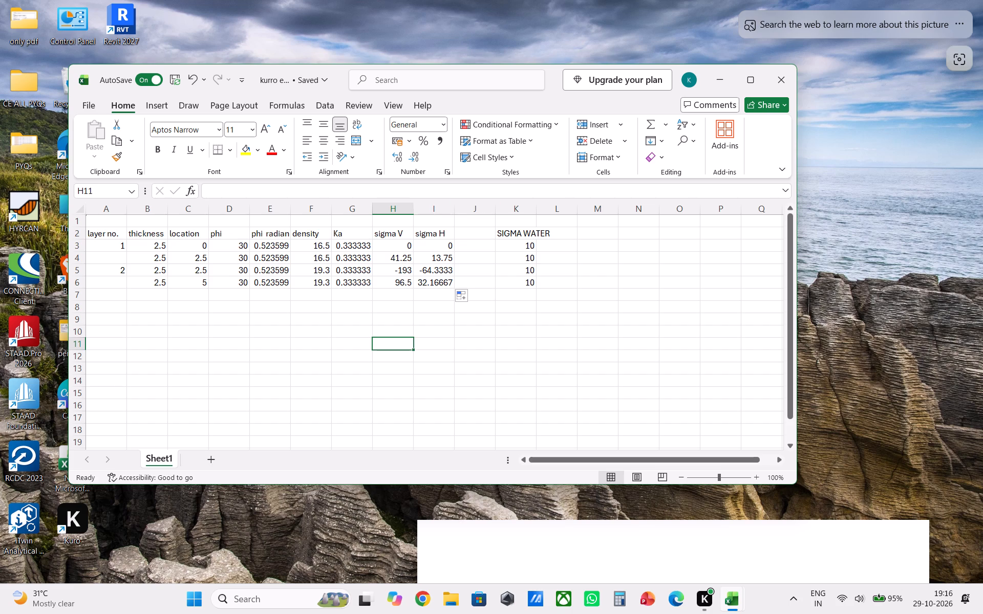
Insert a scatter chart with smooth lines and markers plotting the sigma V and sigma H columns against location.
{"action": "left_click_drag", "start_coordinate": [429, 236], "coordinate": [446, 252]}
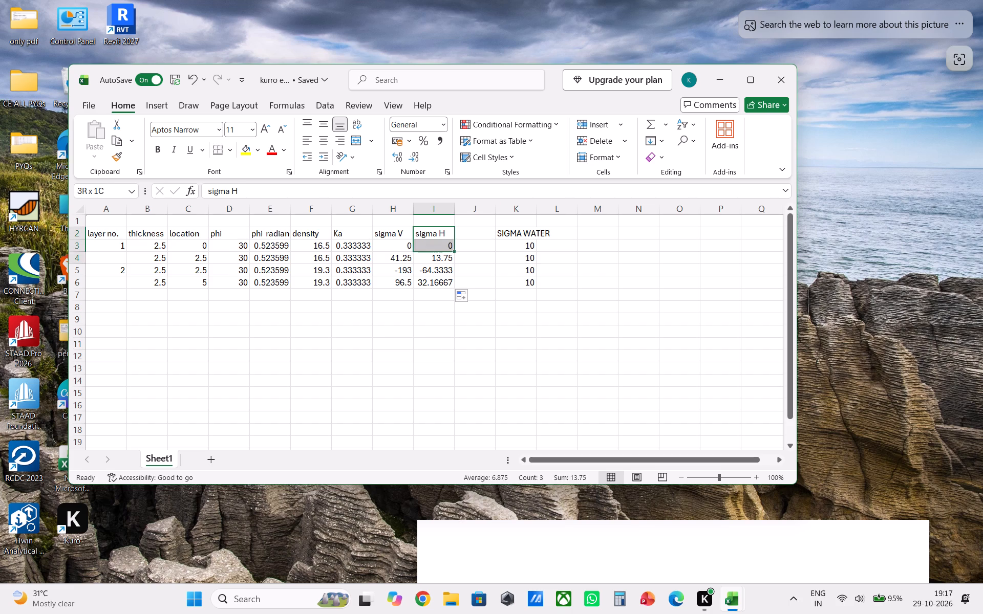
{"action": "left_click_drag", "start_coordinate": [446, 252], "coordinate": [441, 286]}
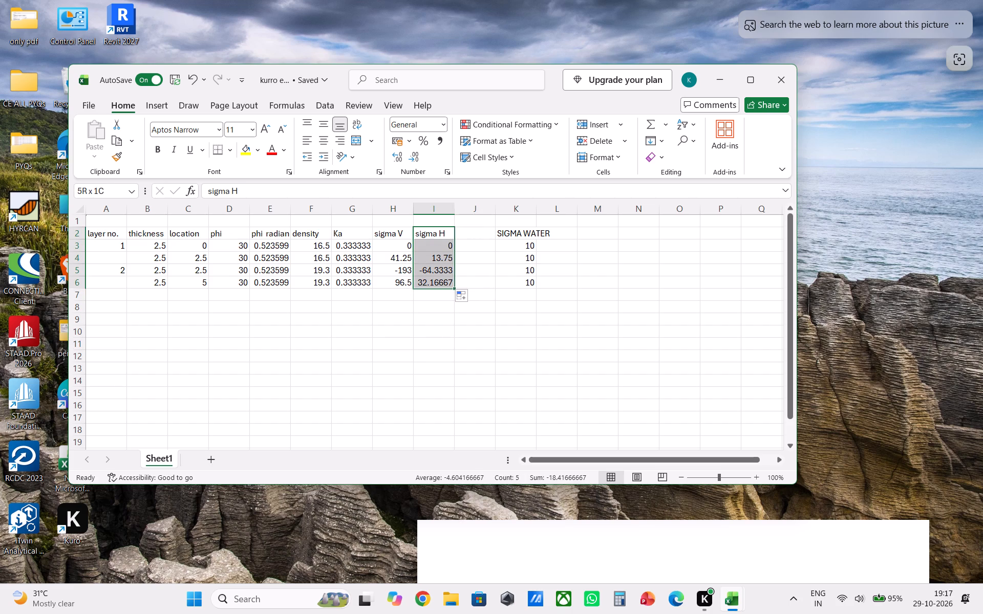
{"action": "left_click_drag", "start_coordinate": [441, 286], "coordinate": [440, 286]}
{"action": "left_click_drag", "start_coordinate": [393, 232], "coordinate": [418, 272], "text": "ctrl"}
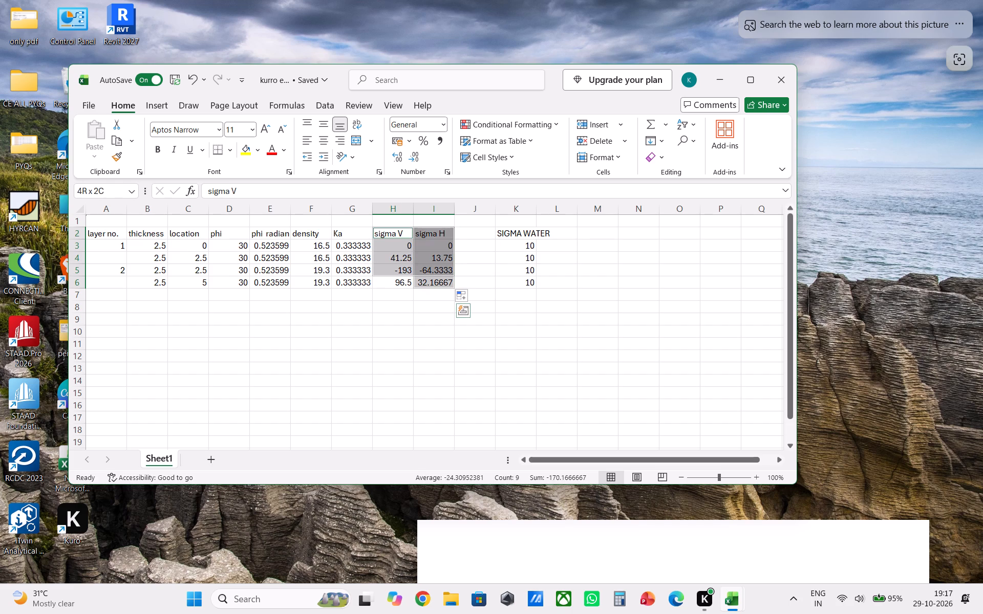
{"action": "left_click_drag", "start_coordinate": [418, 272], "coordinate": [399, 281], "text": "ctrl"}
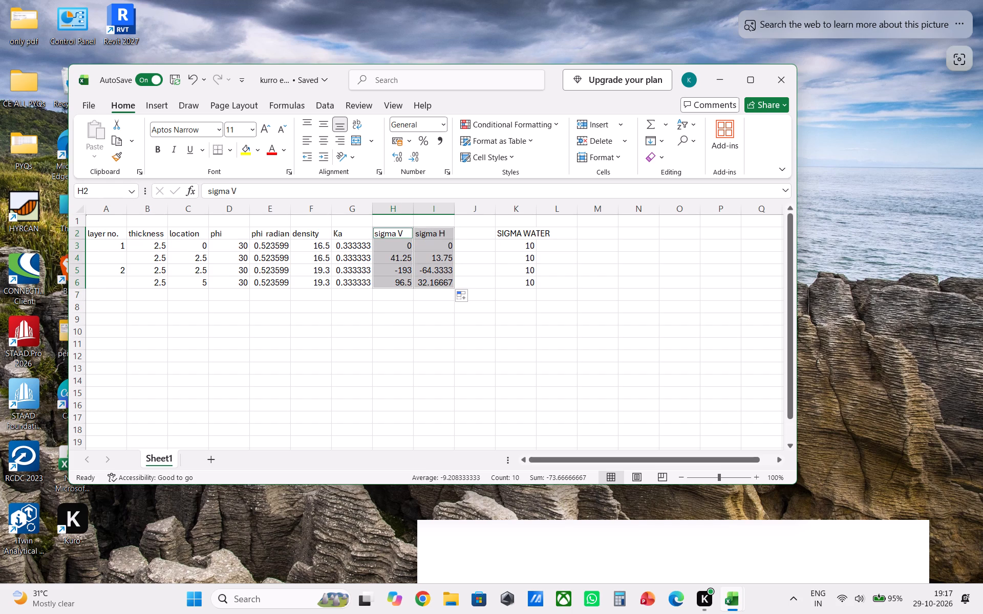
{"action": "left_click_drag", "start_coordinate": [181, 233], "coordinate": [204, 281], "text": "ctrl"}
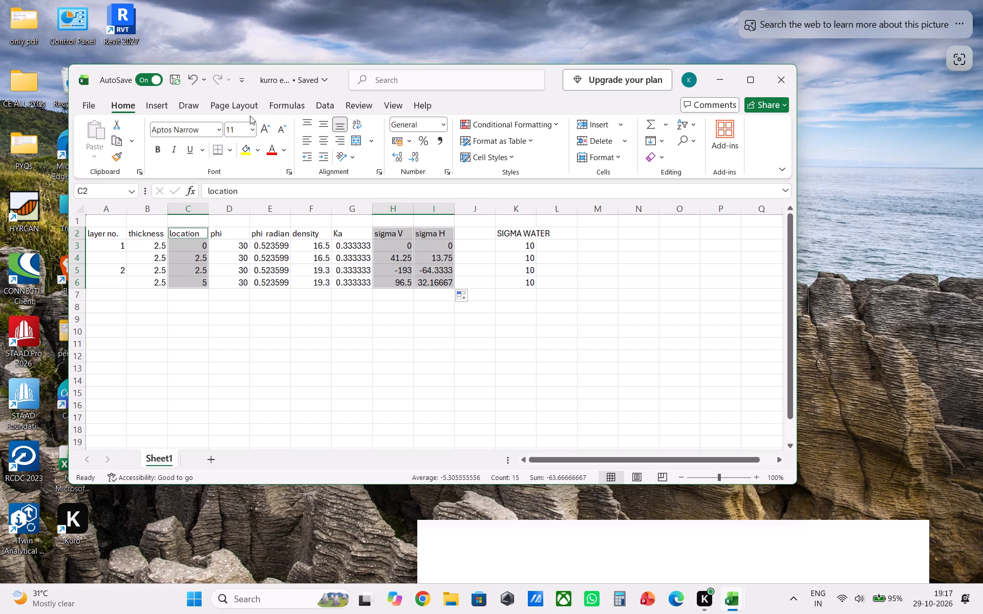
{"action": "left_click", "coordinate": [153, 106]}
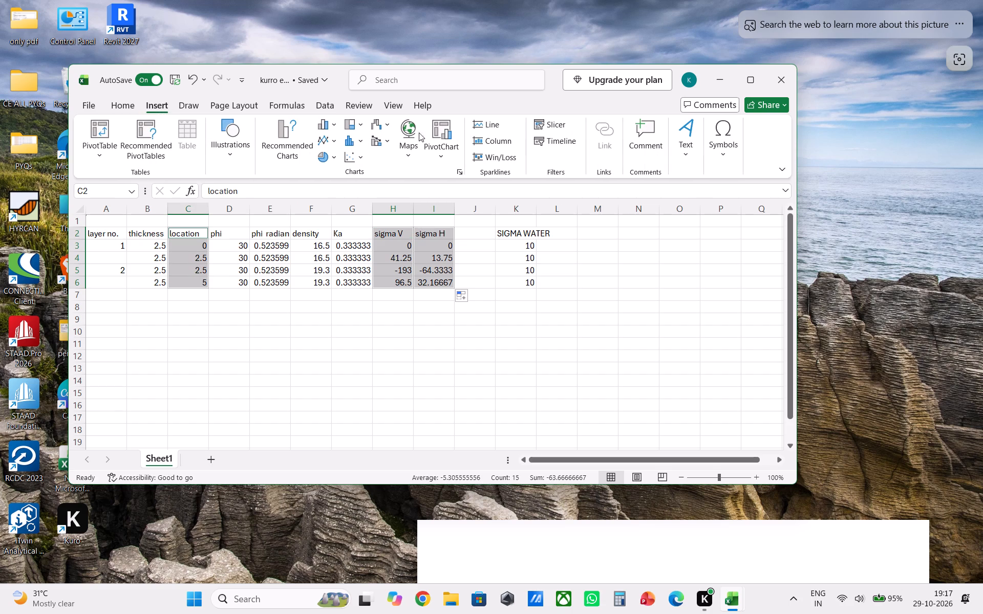
{"action": "left_click", "coordinate": [329, 136]}
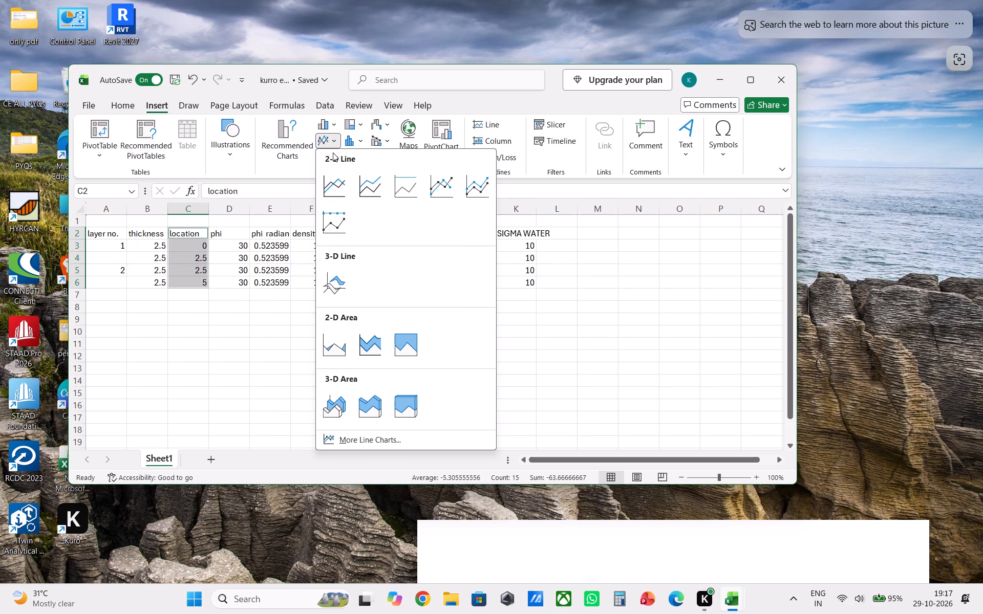
{"action": "left_click", "coordinate": [259, 157]}
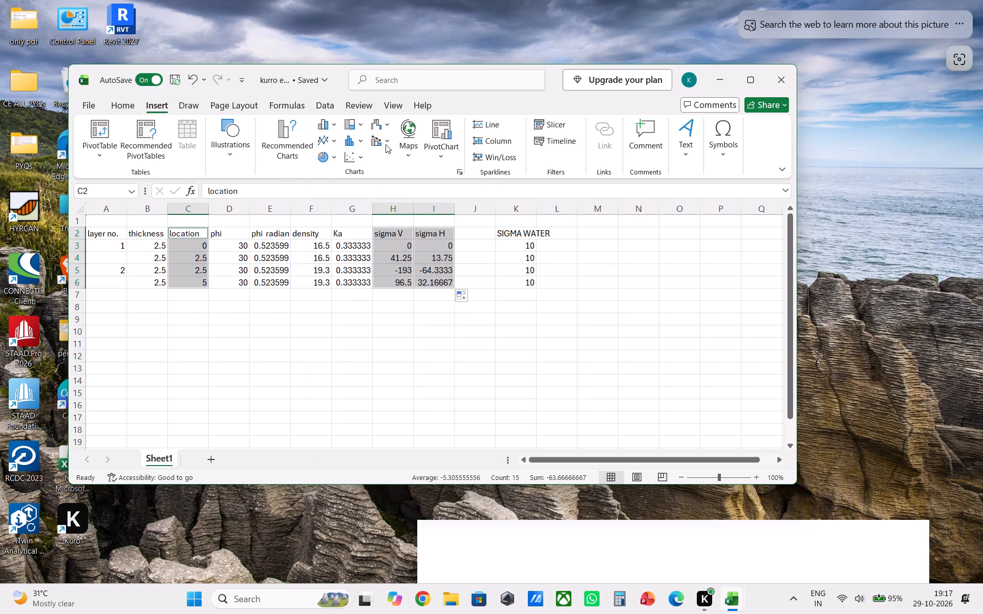
{"action": "left_click", "coordinate": [362, 157]}
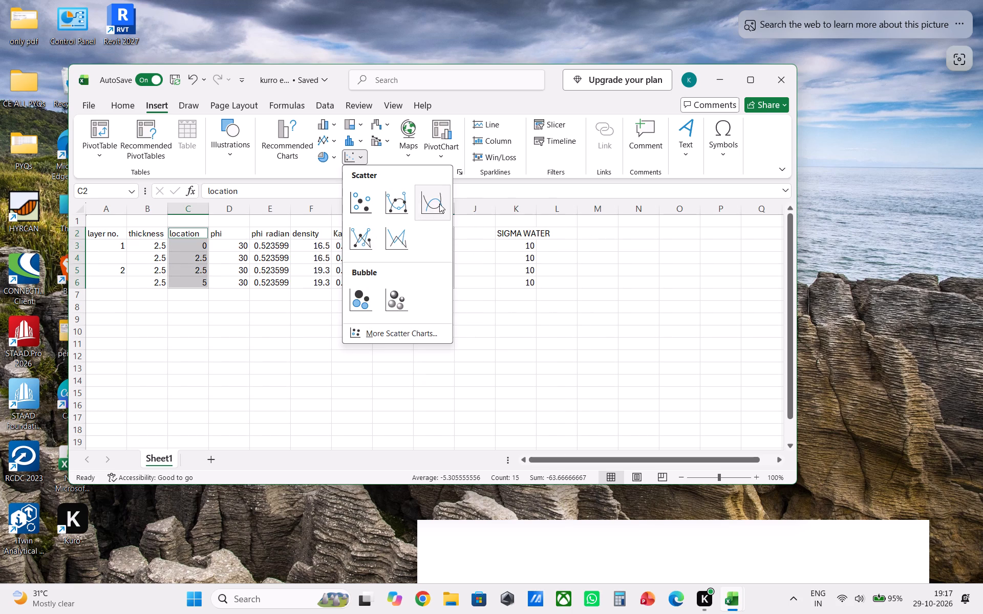
{"action": "left_click", "coordinate": [401, 201]}
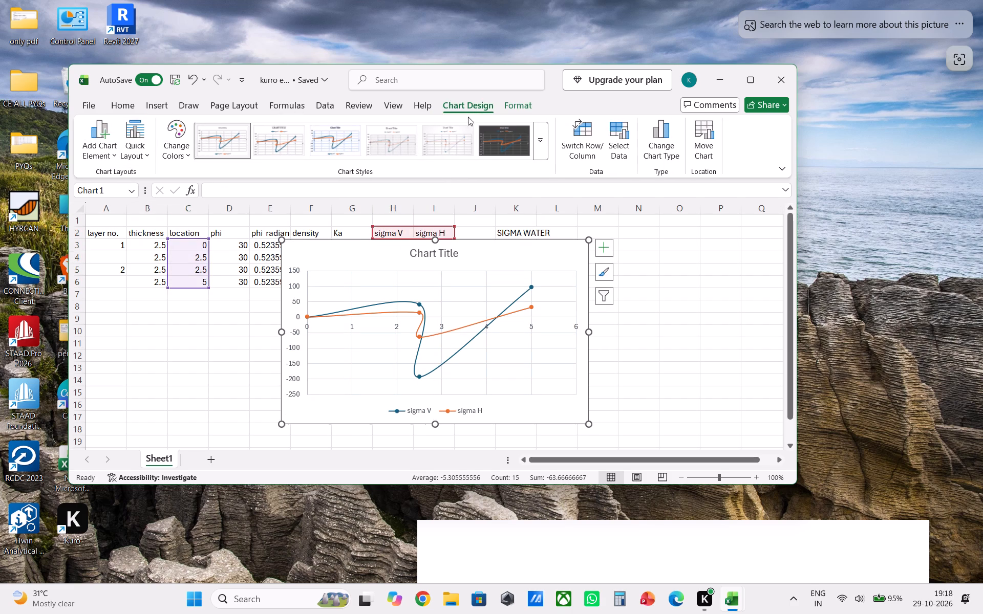
Change the chart type to Scatter with Straight Lines, without markers.
{"action": "left_click", "coordinate": [457, 108]}
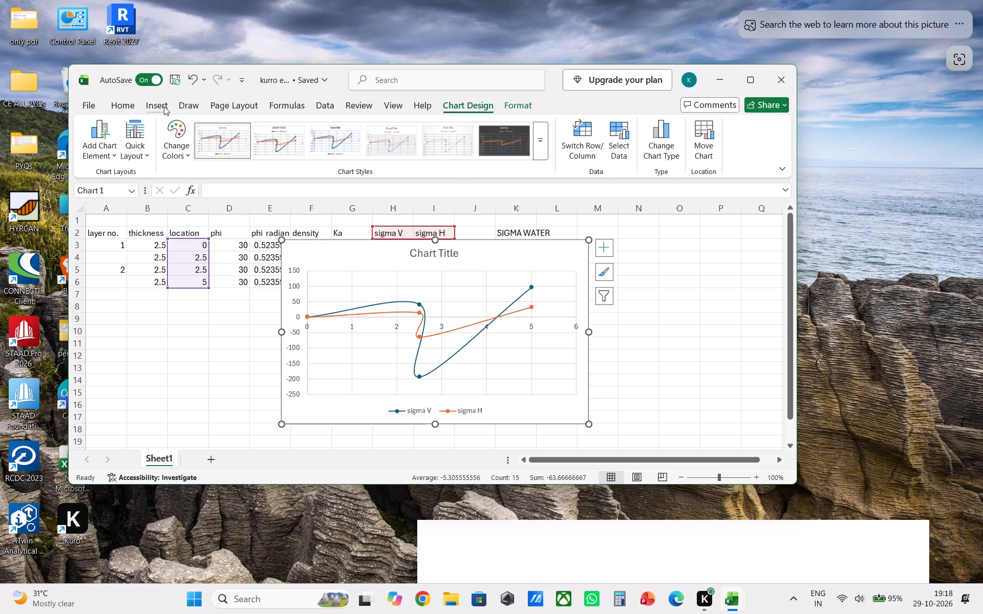
{"action": "left_click", "coordinate": [163, 106]}
{"action": "left_click", "coordinate": [356, 156]}
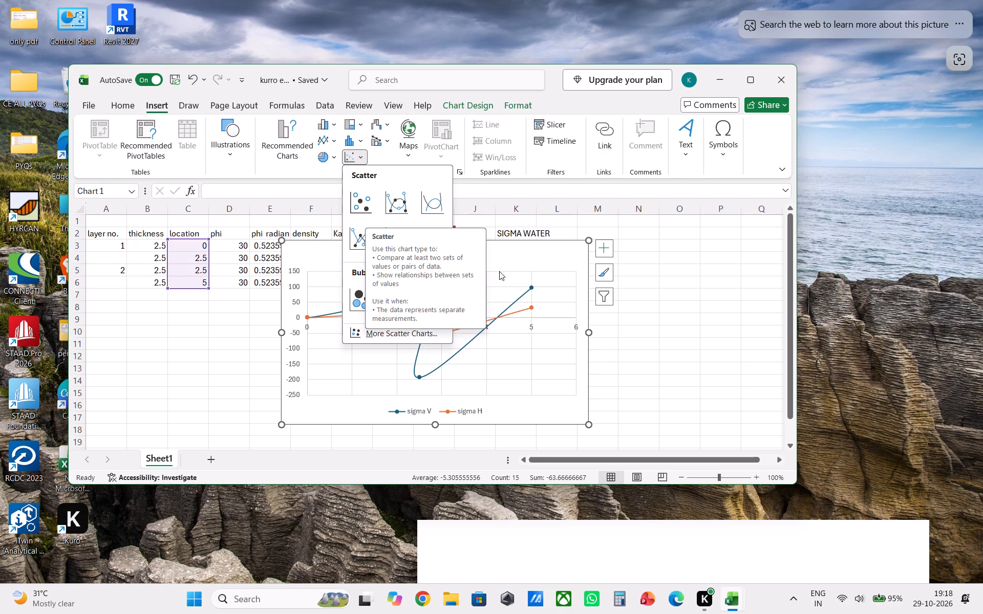
{"action": "left_click", "coordinate": [392, 232]}
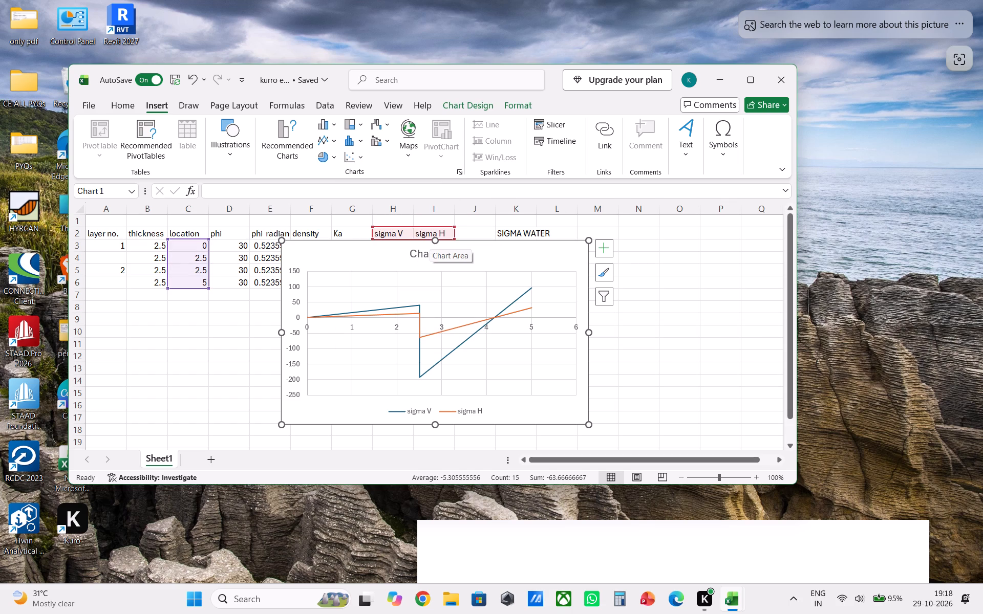
Move the chart off the table into the empty area beneath the sigma H and SIGMA WATER columns.
{"action": "left_click_drag", "start_coordinate": [467, 249], "coordinate": [566, 312]}
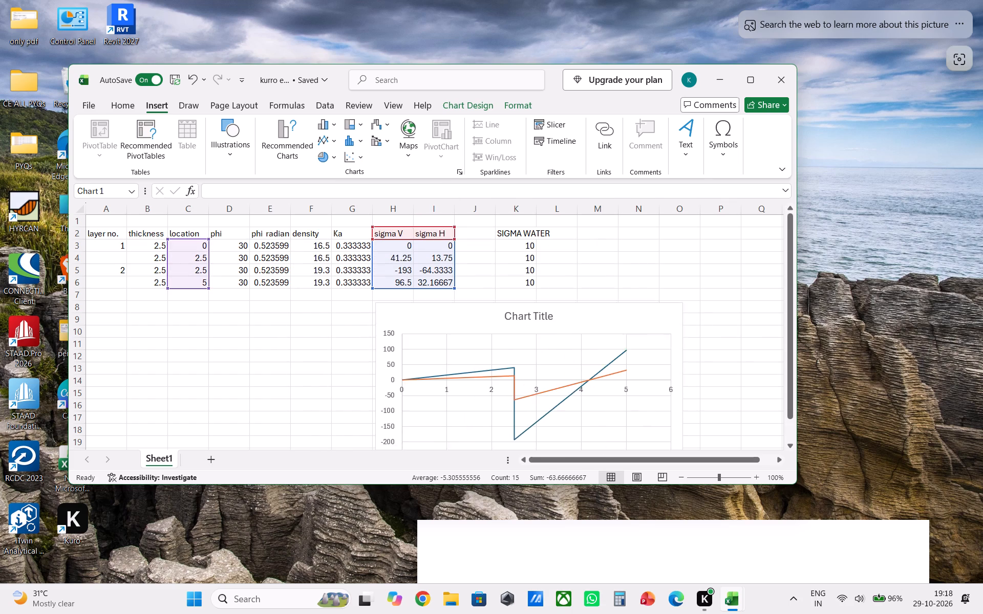
{"action": "left_click_drag", "start_coordinate": [566, 312], "coordinate": [599, 290]}
{"action": "double_click", "coordinate": [599, 290]}
Insert a second scatter chart with straight lines plotting only sigma H (I2:I6) against location (C2:C6).
{"action": "left_click", "coordinate": [385, 261]}
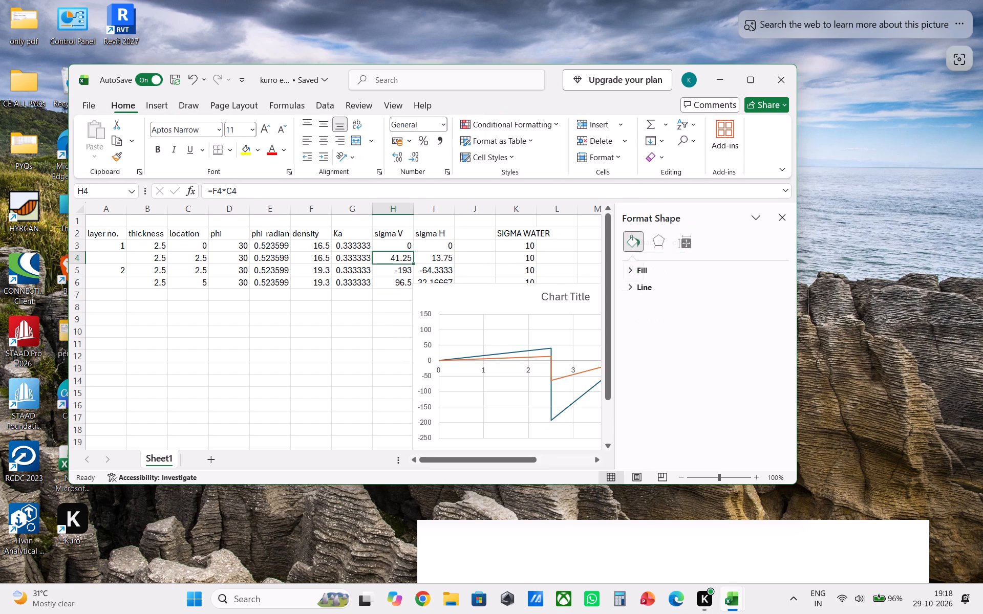
{"action": "left_click_drag", "start_coordinate": [434, 234], "coordinate": [446, 251]}
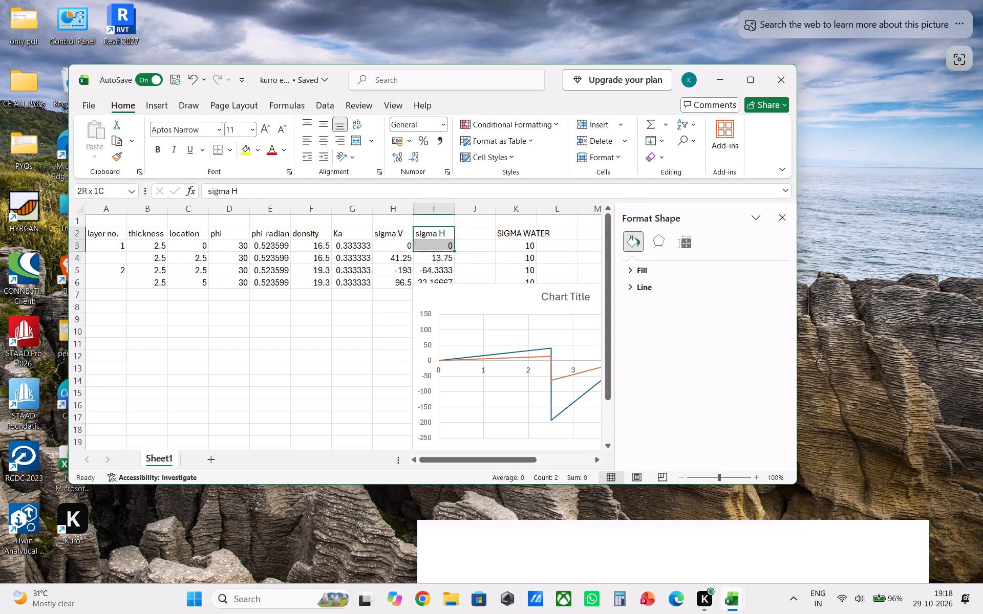
{"action": "left_click_drag", "start_coordinate": [446, 251], "coordinate": [446, 281]}
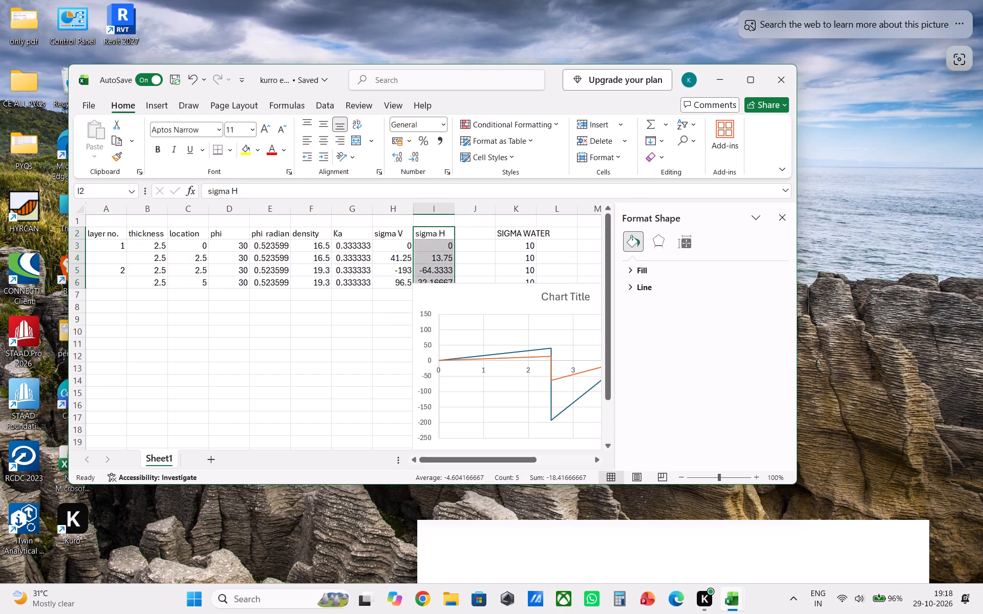
{"action": "left_click_drag", "start_coordinate": [179, 236], "coordinate": [203, 281], "text": "ctrl"}
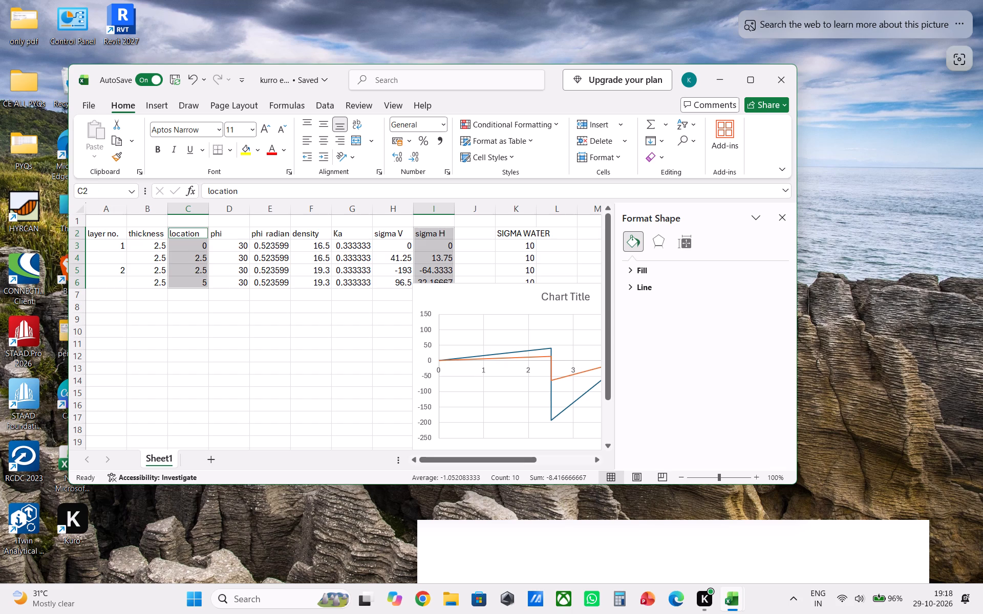
{"action": "left_click", "coordinate": [163, 105]}
{"action": "left_click", "coordinate": [352, 160]}
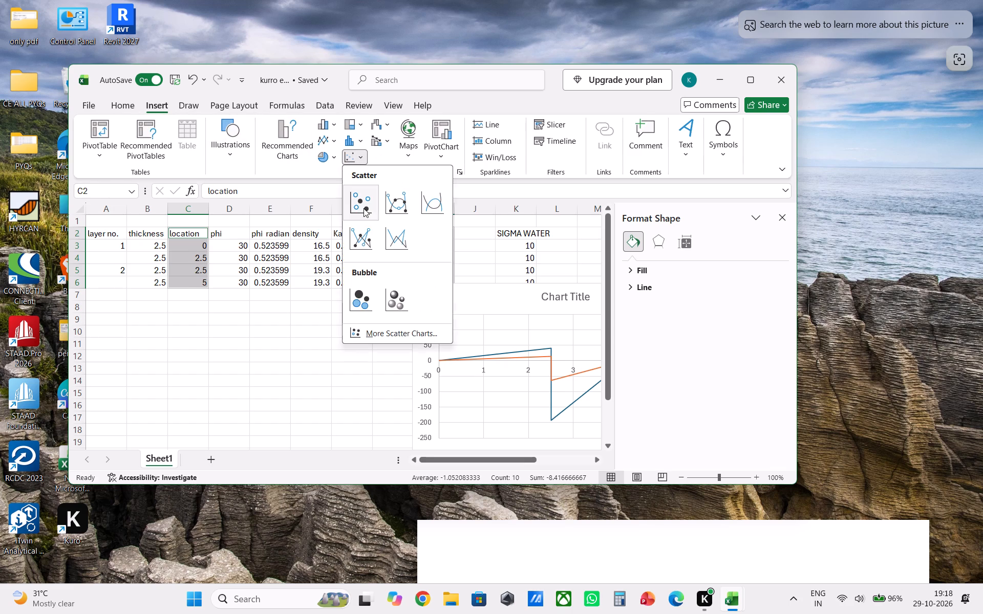
{"action": "left_click", "coordinate": [389, 235]}
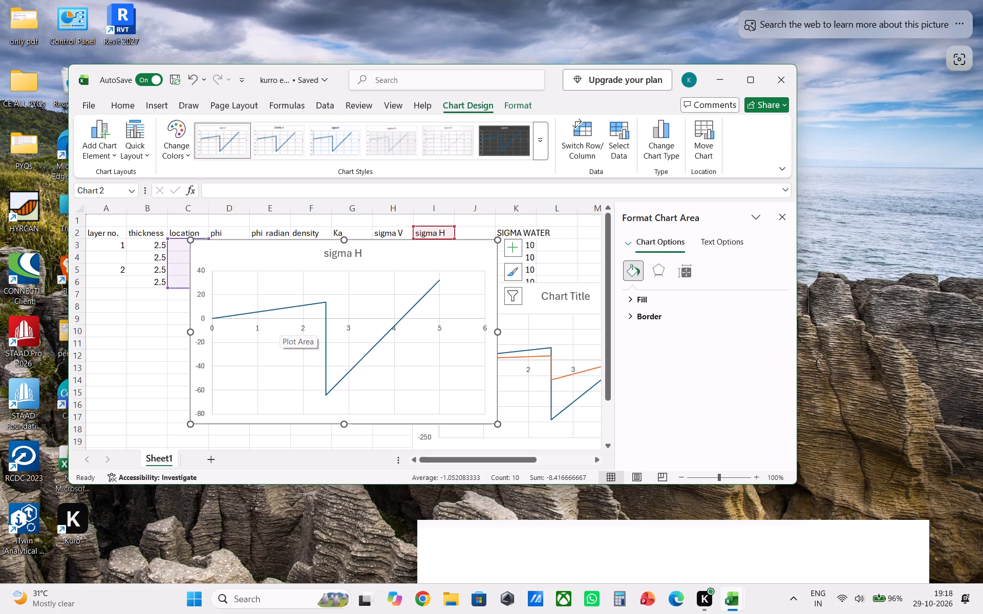
Open the formatting of the sigma H chart's horizontal axis and look through its line options.
{"action": "left_click", "coordinate": [203, 390]}
{"action": "left_click", "coordinate": [203, 390]}
{"action": "left_click", "coordinate": [203, 390]}
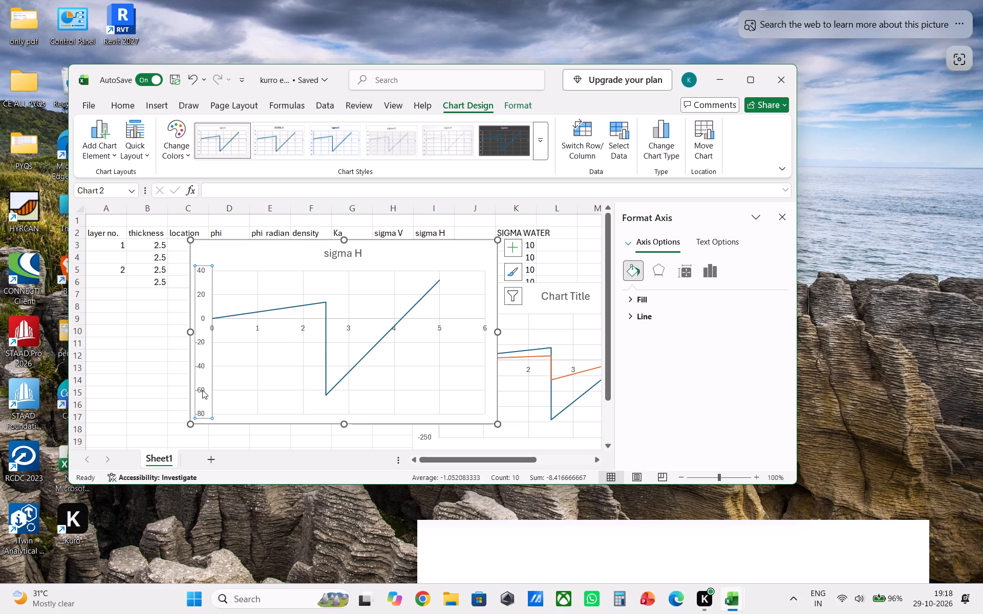
{"action": "double_click", "coordinate": [201, 388]}
{"action": "double_click", "coordinate": [202, 332]}
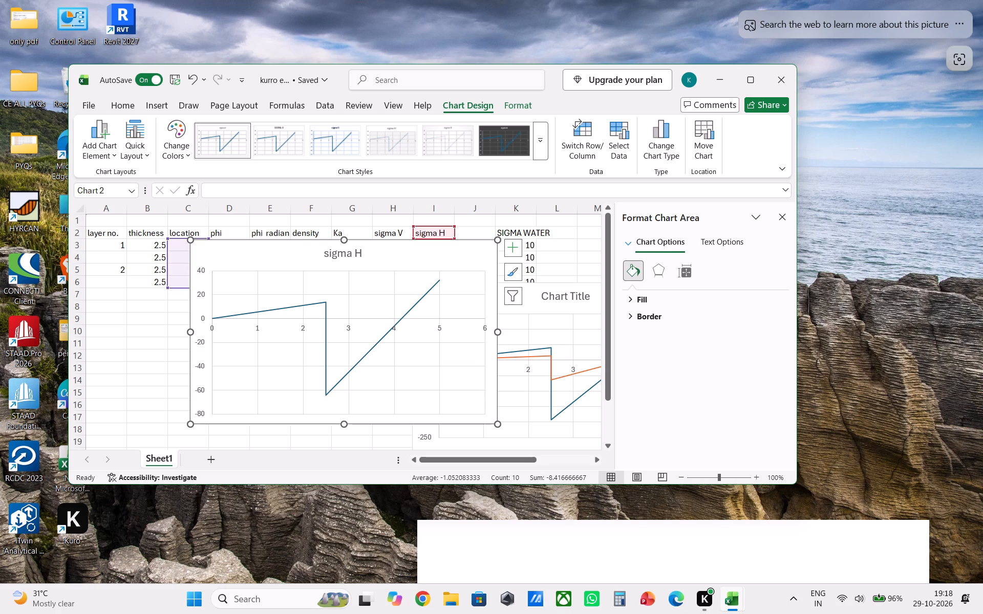
{"action": "left_click", "coordinate": [412, 304]}
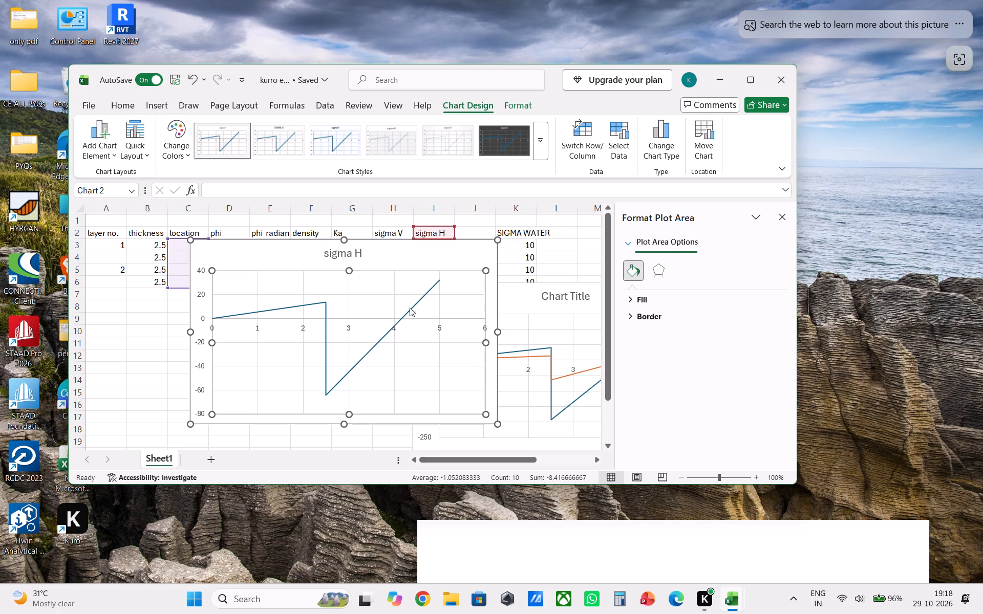
{"action": "left_click", "coordinate": [396, 316]}
{"action": "left_click", "coordinate": [392, 320]}
{"action": "left_click", "coordinate": [391, 320]}
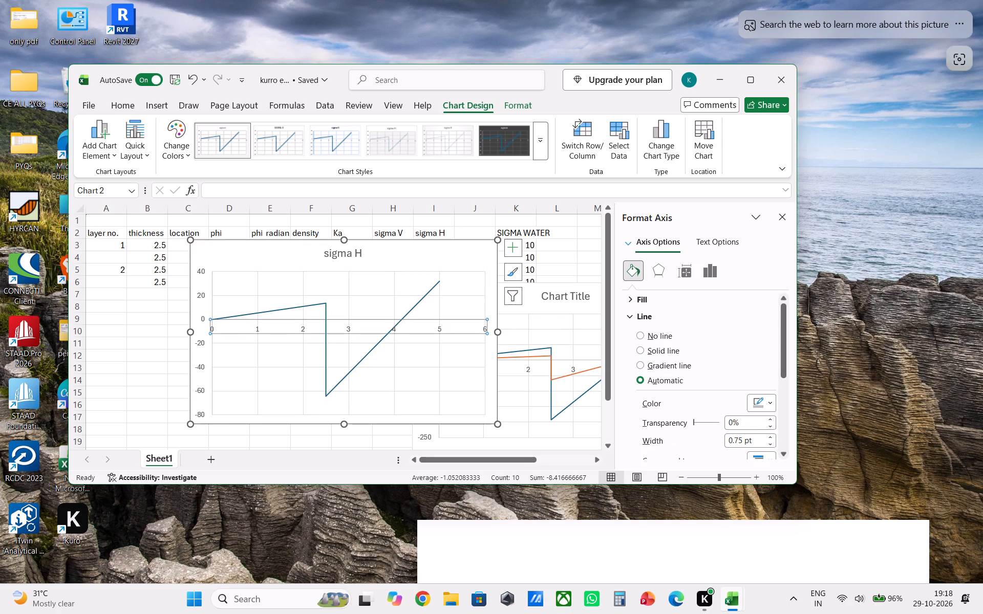
{"action": "scroll", "coordinate": [641, 332], "scroll_direction": "down", "scroll_amount": 1}
{"action": "scroll", "coordinate": [669, 383], "scroll_direction": "down", "scroll_amount": 9}
{"action": "scroll", "coordinate": [656, 379], "scroll_direction": "up", "scroll_amount": 7}
Examine the horizontal axis options of the sigma H chart, including bounds, units, axis crossing and display units.
{"action": "left_click", "coordinate": [705, 263]}
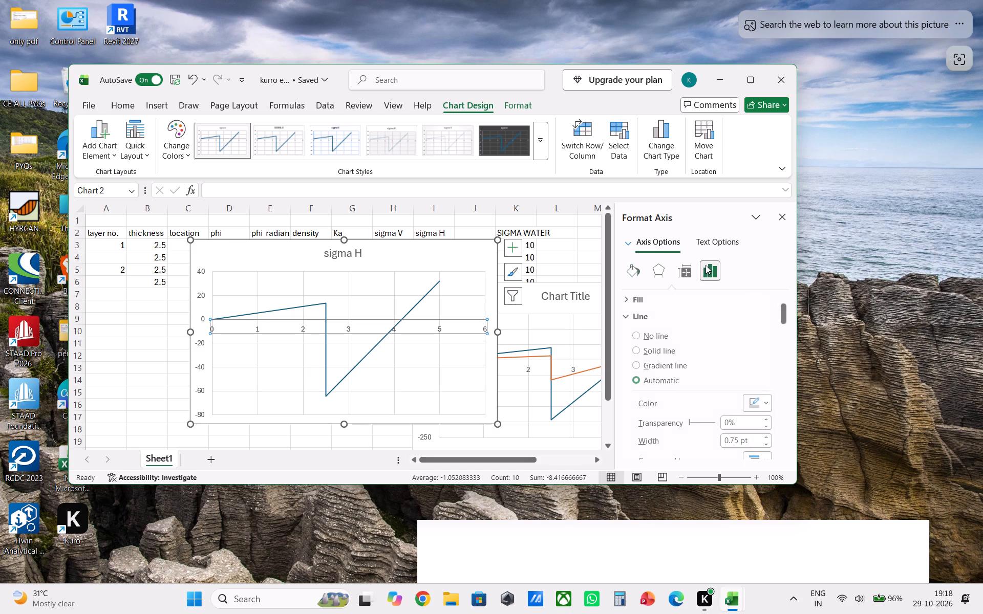
{"action": "scroll", "coordinate": [701, 289], "scroll_direction": "down", "scroll_amount": 3}
{"action": "scroll", "coordinate": [695, 306], "scroll_direction": "up", "scroll_amount": 1}
{"action": "left_click", "coordinate": [689, 300]}
{"action": "scroll", "coordinate": [687, 300], "scroll_direction": "down", "scroll_amount": 1}
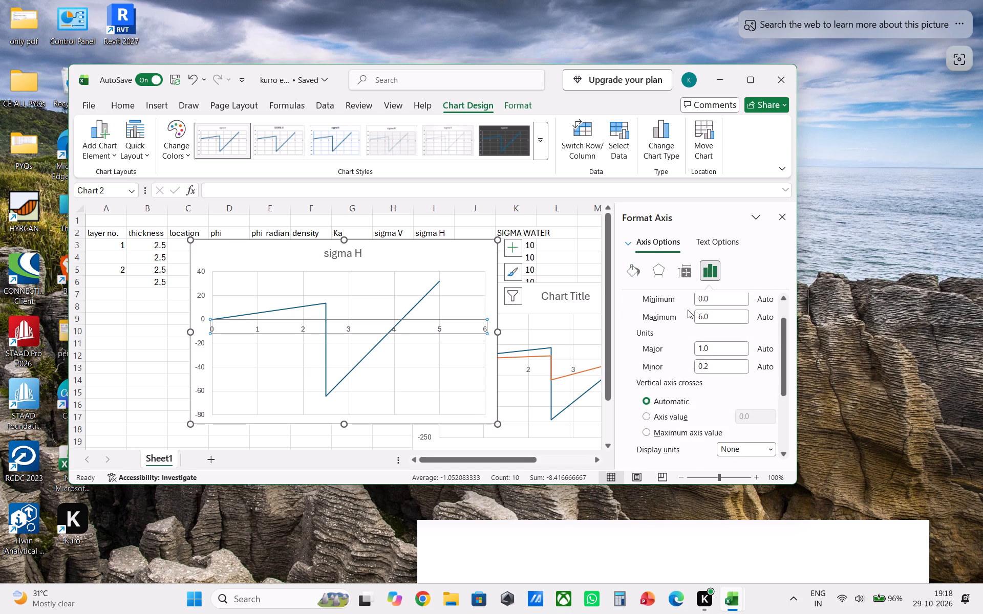
{"action": "scroll", "coordinate": [688, 310], "scroll_direction": "down", "scroll_amount": 3}
{"action": "scroll", "coordinate": [701, 353], "scroll_direction": "down", "scroll_amount": 1}
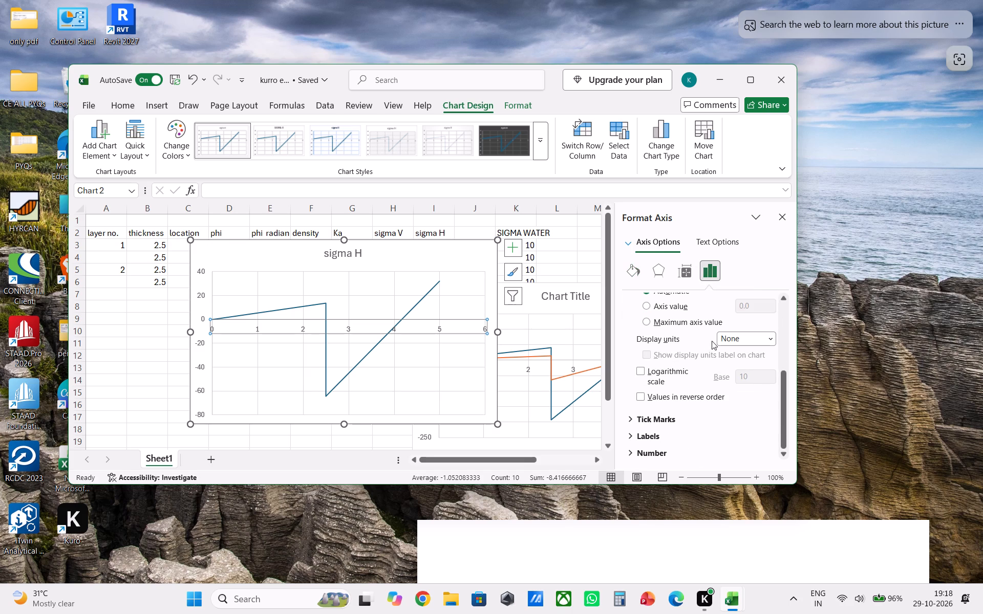
{"action": "left_click", "coordinate": [722, 342]}
{"action": "scroll", "coordinate": [698, 400], "scroll_direction": "down", "scroll_amount": 4}
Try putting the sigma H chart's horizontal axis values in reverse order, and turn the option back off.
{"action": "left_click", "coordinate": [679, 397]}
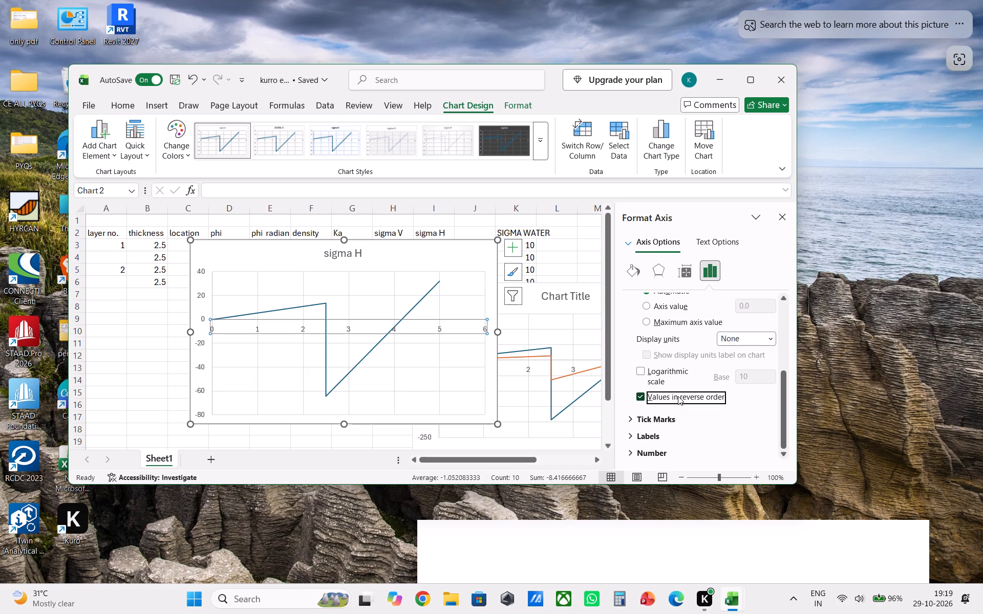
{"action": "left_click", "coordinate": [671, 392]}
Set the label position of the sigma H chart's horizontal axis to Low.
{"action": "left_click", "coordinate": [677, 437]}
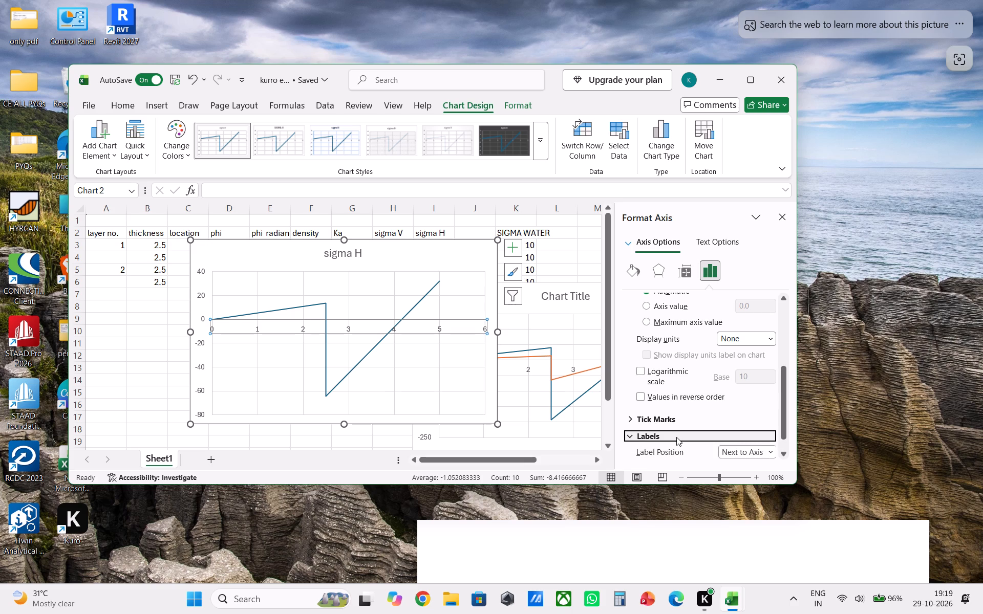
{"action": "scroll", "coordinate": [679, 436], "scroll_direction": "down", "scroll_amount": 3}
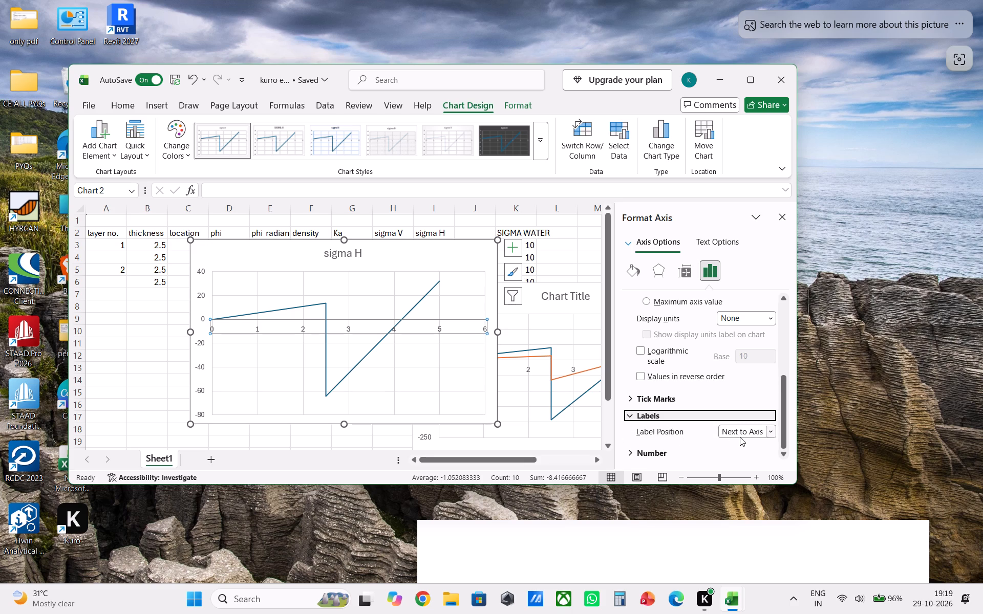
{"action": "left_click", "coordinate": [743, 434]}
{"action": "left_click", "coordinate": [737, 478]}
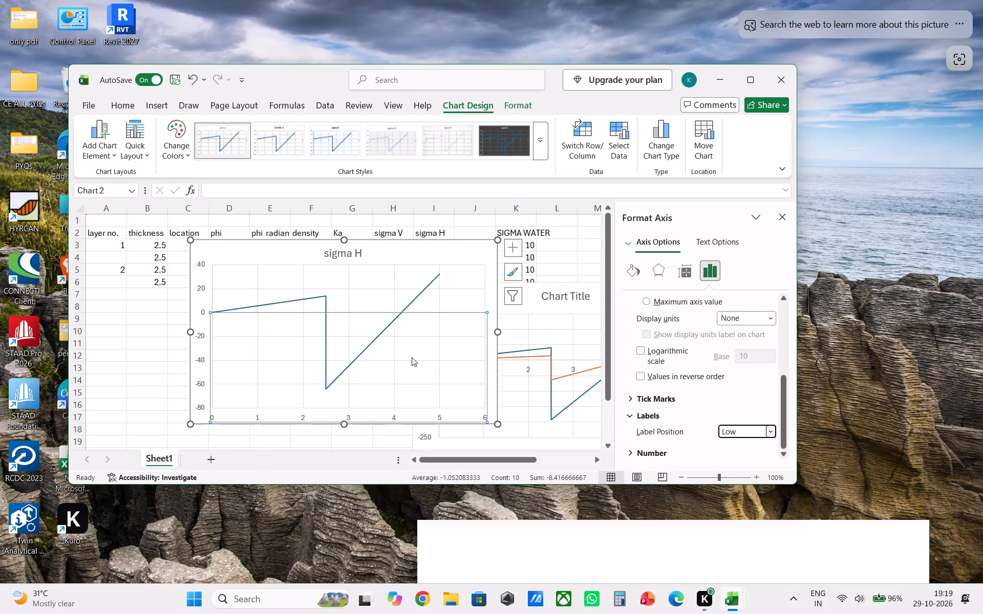
Cut both the sigma H chart and the combined sigma V and sigma H chart from the sheet.
{"action": "left_click_drag", "start_coordinate": [474, 254], "coordinate": [433, 290]}
{"action": "right_click", "coordinate": [437, 297]}
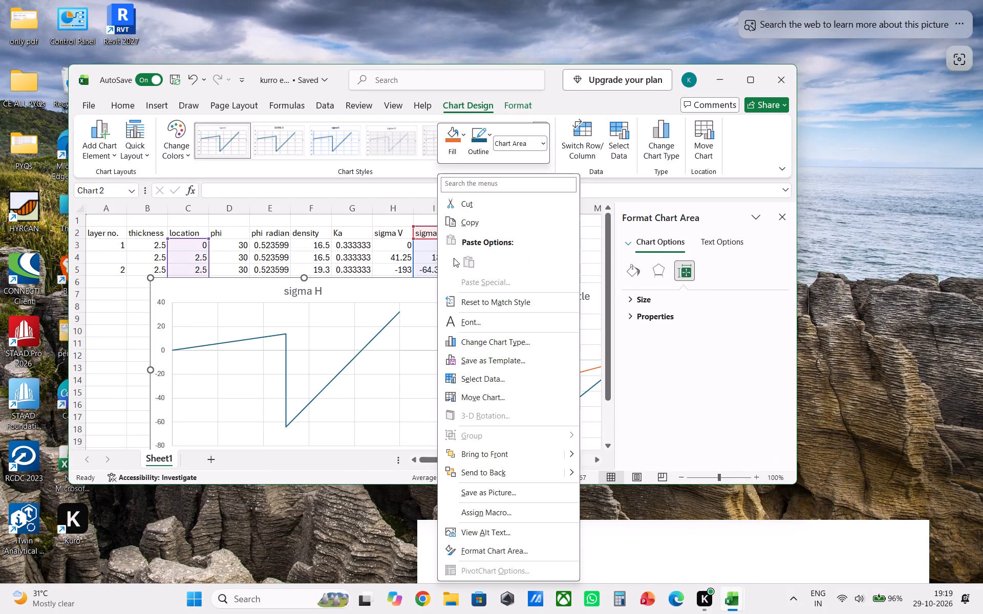
{"action": "left_click", "coordinate": [485, 207]}
{"action": "left_click_drag", "start_coordinate": [494, 334], "coordinate": [454, 328]}
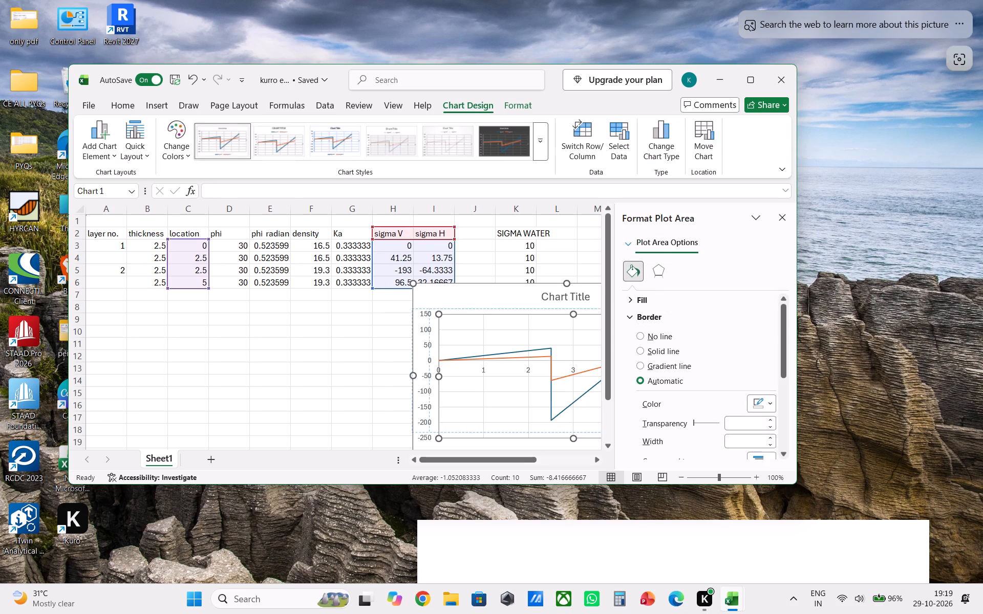
{"action": "left_click_drag", "start_coordinate": [454, 328], "coordinate": [435, 326]}
{"action": "left_click_drag", "start_coordinate": [462, 296], "coordinate": [270, 287]}
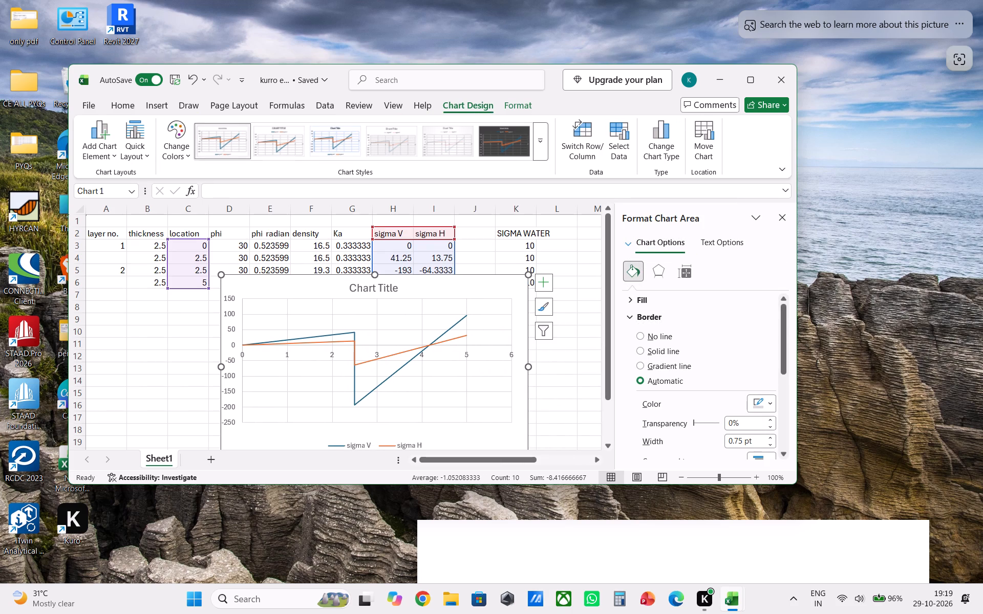
{"action": "right_click", "coordinate": [500, 291]}
{"action": "left_click", "coordinate": [557, 204]}
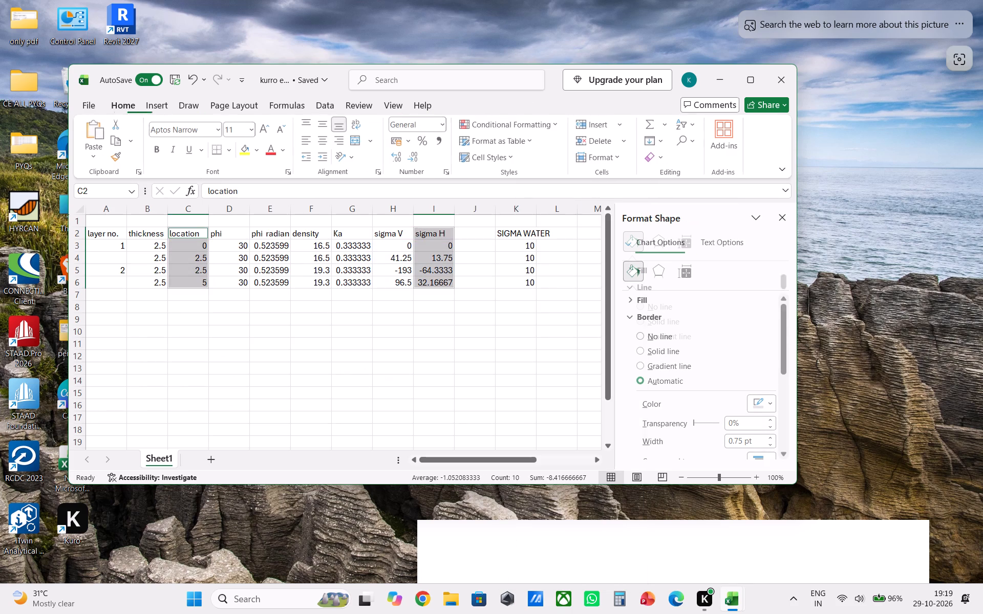
{"action": "left_click", "coordinate": [428, 331]}
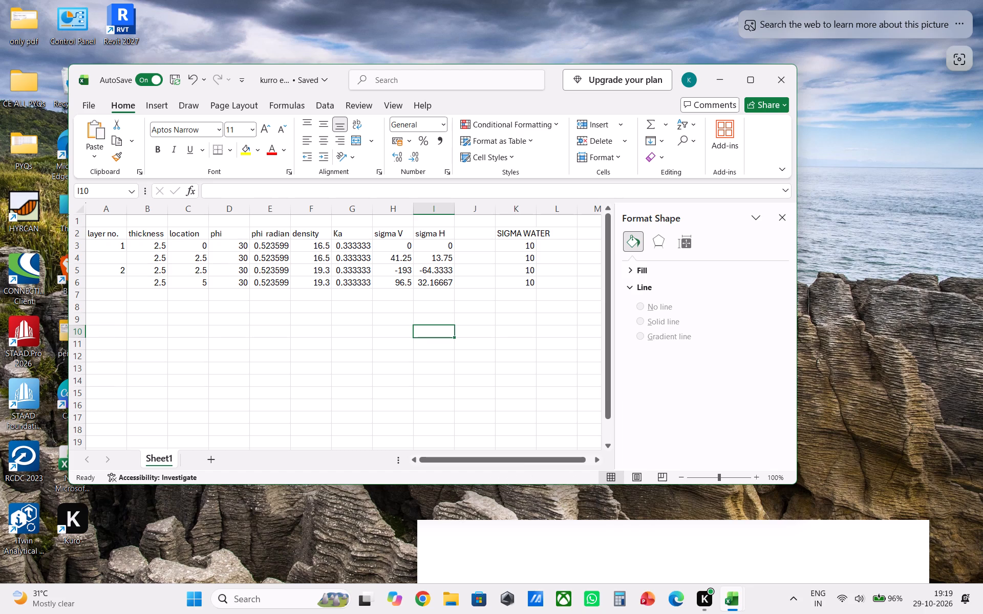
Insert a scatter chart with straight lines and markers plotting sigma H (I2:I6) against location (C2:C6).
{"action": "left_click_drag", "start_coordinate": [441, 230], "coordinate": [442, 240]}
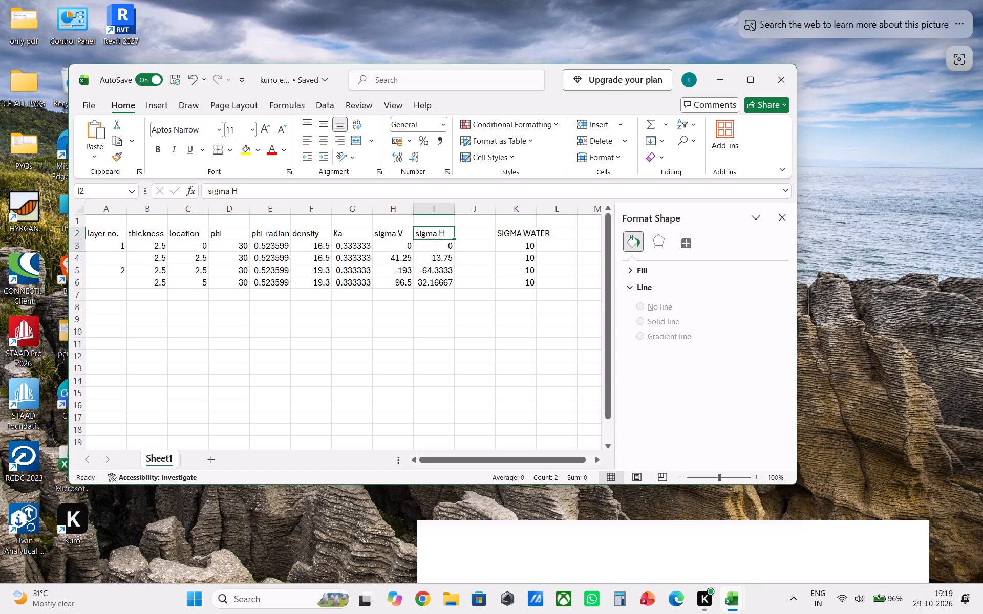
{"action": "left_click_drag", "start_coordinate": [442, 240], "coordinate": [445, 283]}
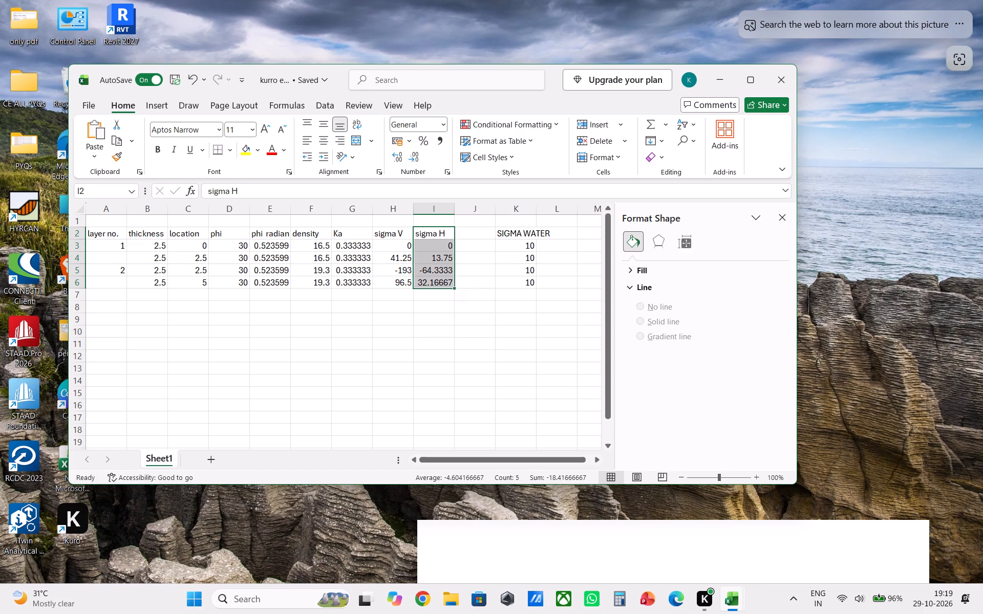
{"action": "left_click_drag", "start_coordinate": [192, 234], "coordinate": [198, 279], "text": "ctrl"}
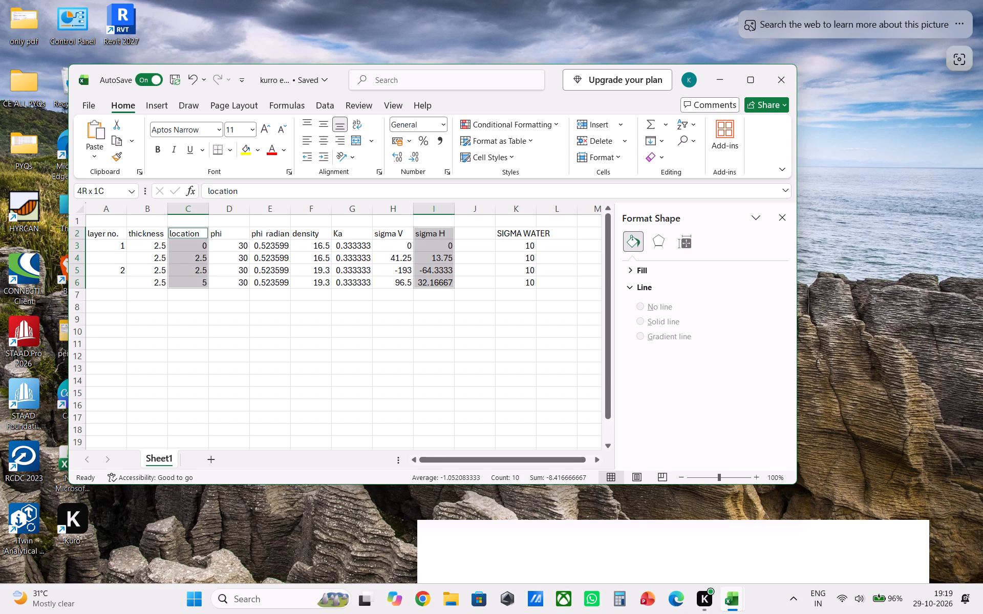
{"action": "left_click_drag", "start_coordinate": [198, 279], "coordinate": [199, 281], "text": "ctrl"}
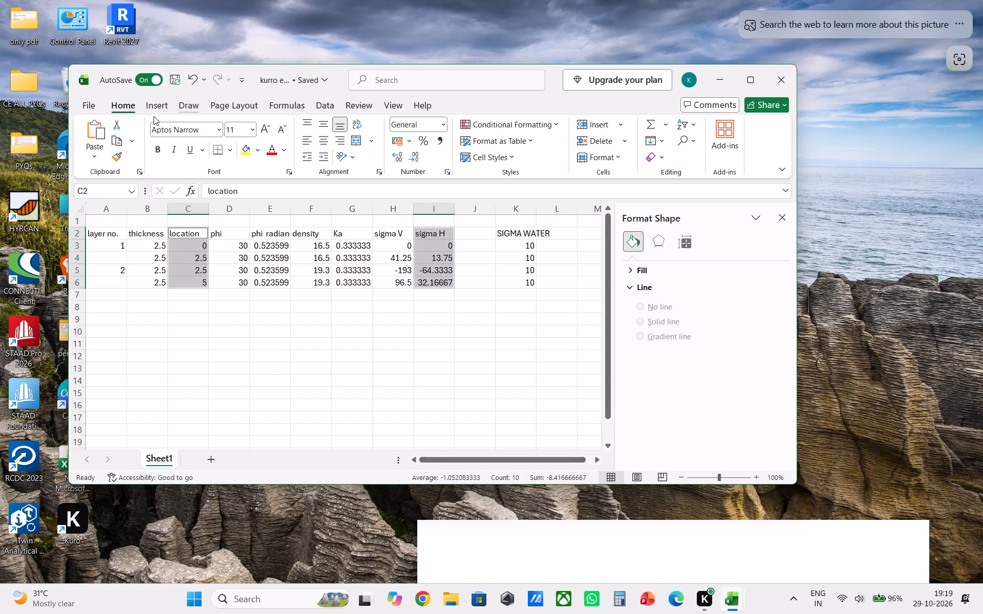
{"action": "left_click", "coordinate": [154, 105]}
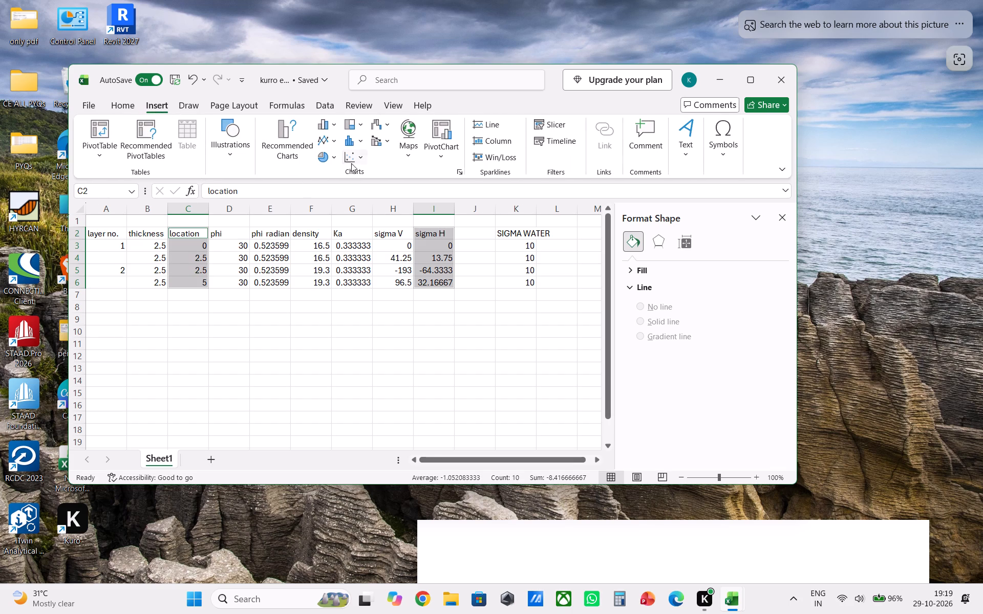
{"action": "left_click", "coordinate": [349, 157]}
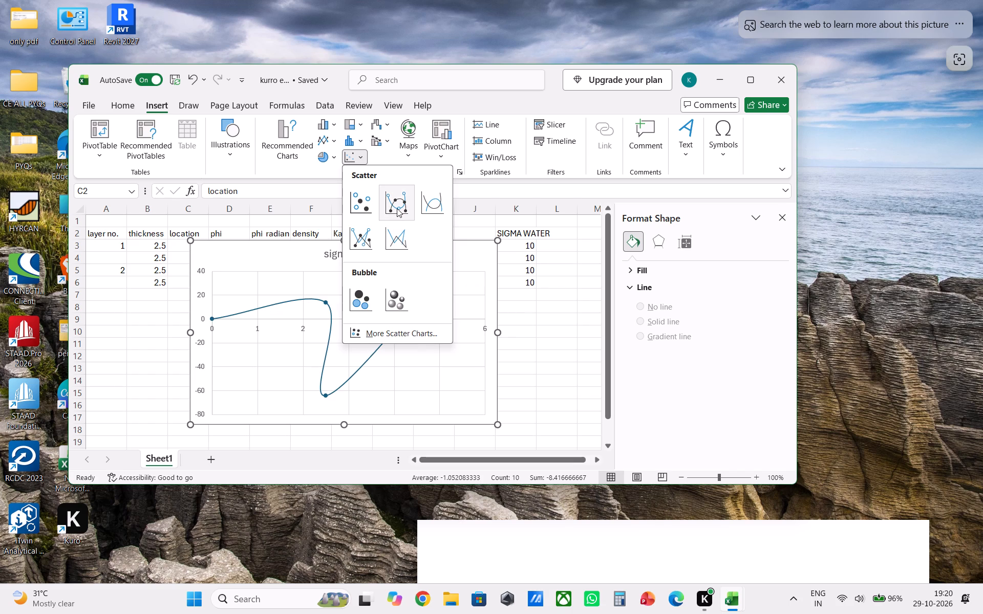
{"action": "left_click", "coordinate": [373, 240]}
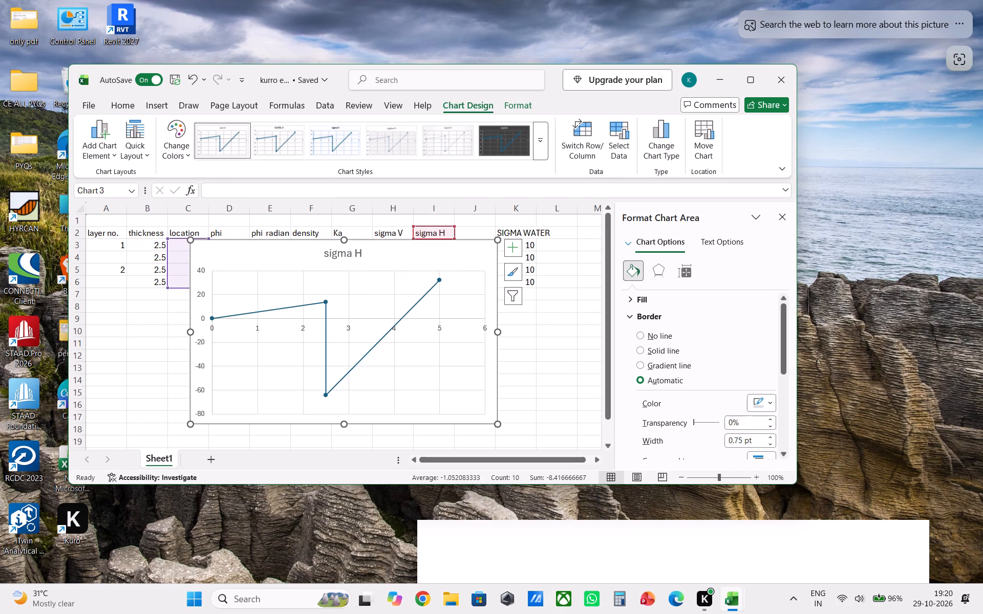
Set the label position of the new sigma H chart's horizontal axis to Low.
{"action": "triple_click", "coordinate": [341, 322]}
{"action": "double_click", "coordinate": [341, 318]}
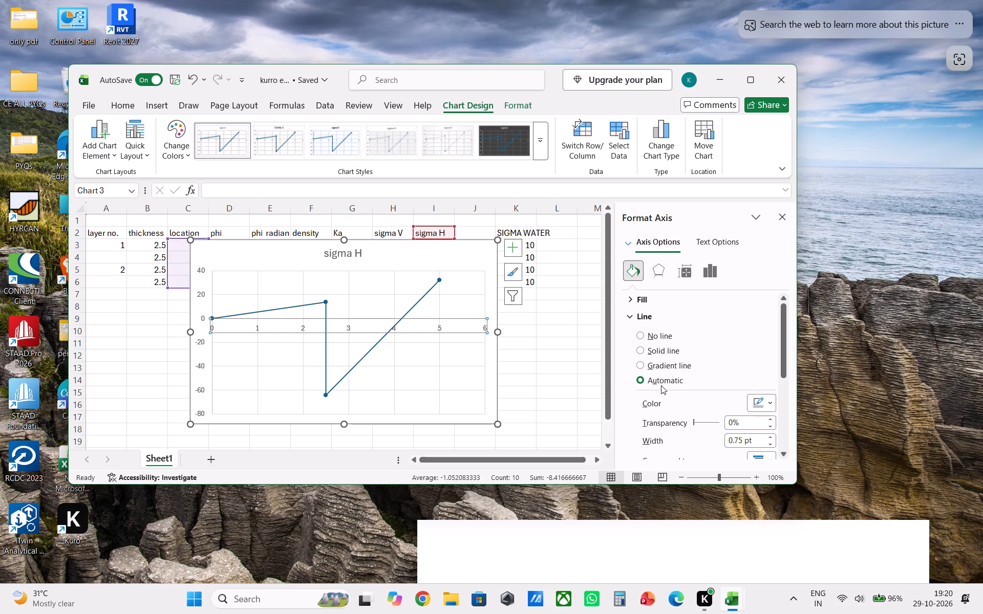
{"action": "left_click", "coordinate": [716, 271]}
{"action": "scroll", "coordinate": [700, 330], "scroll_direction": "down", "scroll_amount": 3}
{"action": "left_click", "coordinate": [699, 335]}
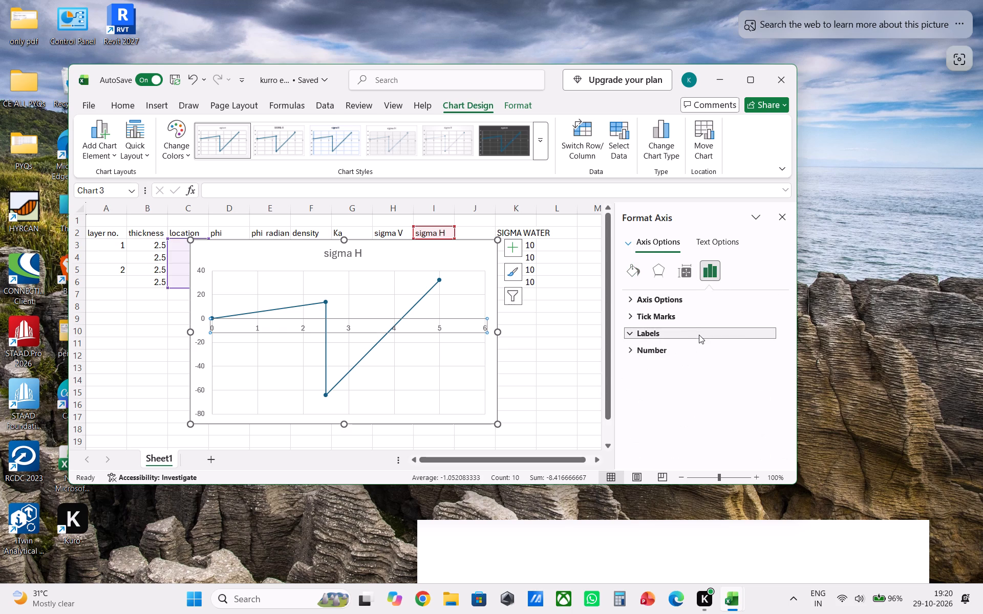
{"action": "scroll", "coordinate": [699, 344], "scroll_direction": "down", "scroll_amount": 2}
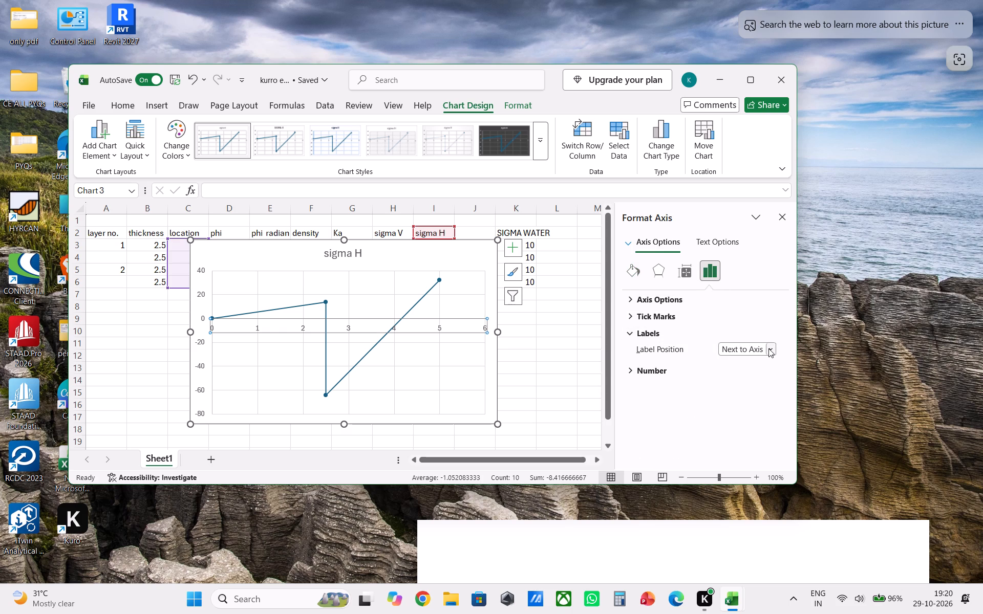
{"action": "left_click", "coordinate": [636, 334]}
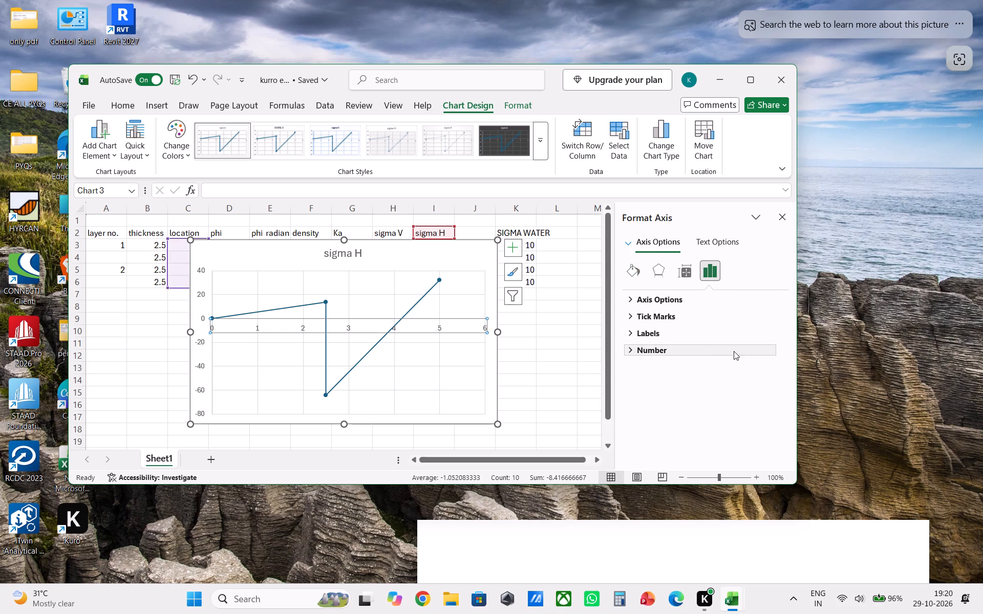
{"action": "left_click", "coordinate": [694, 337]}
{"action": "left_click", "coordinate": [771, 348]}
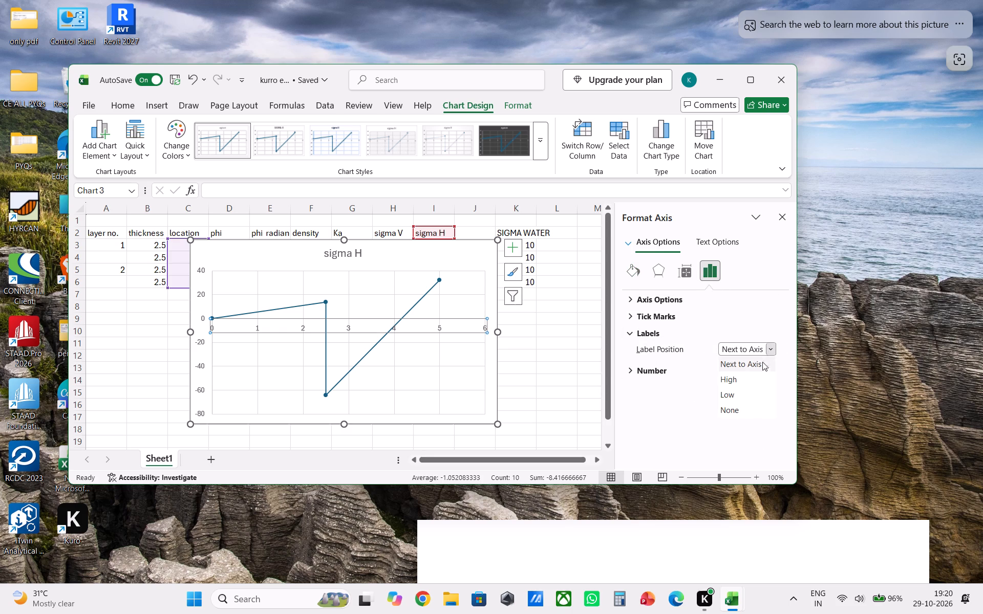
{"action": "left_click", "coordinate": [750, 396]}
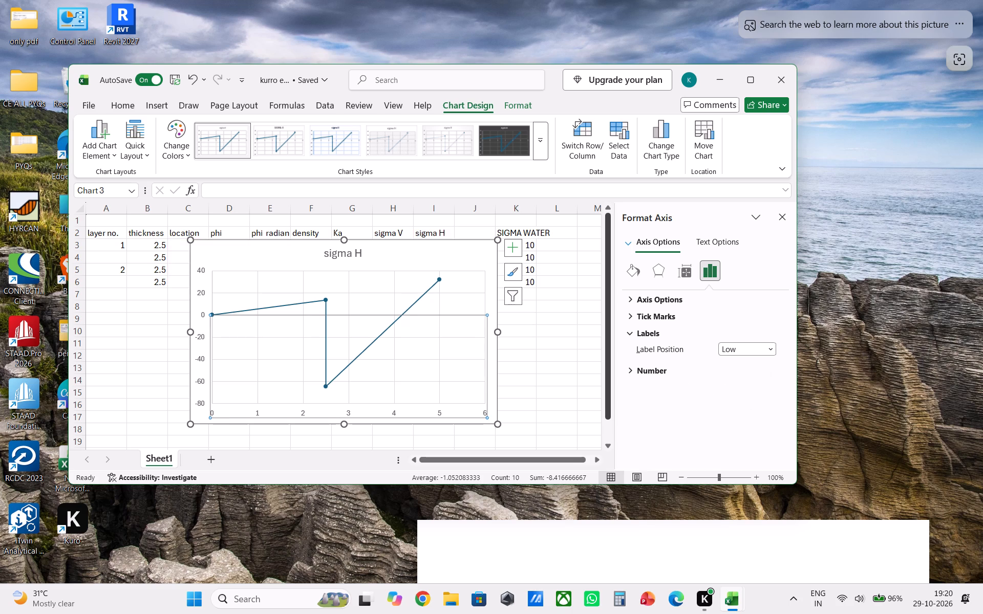
Examine the vertical axis options of the sigma H chart, including bounds, units, axis crossing and display units.
{"action": "left_click", "coordinate": [205, 317]}
{"action": "left_click", "coordinate": [205, 317]}
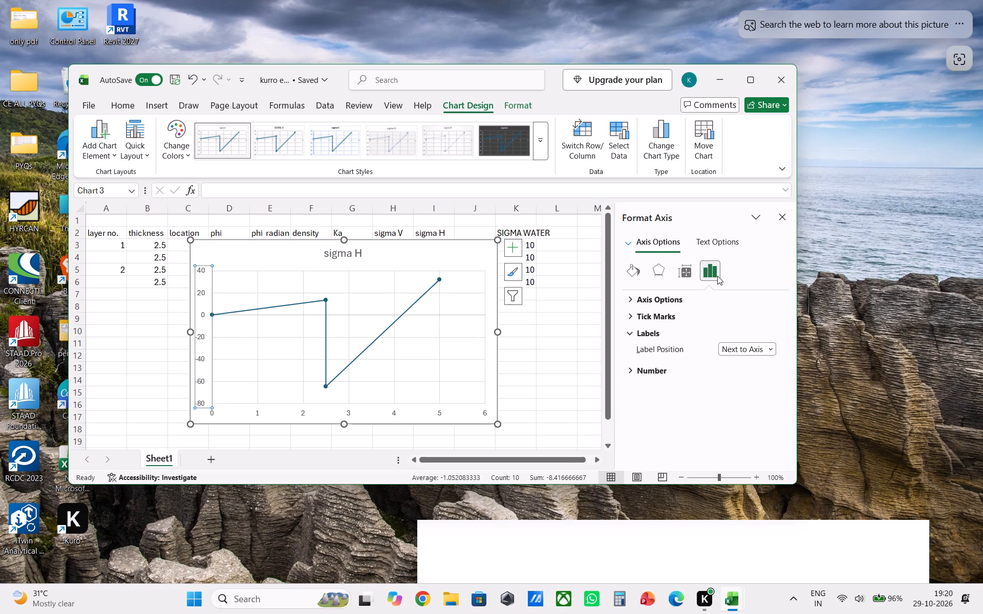
{"action": "left_click", "coordinate": [690, 306]}
{"action": "left_click", "coordinate": [686, 301]}
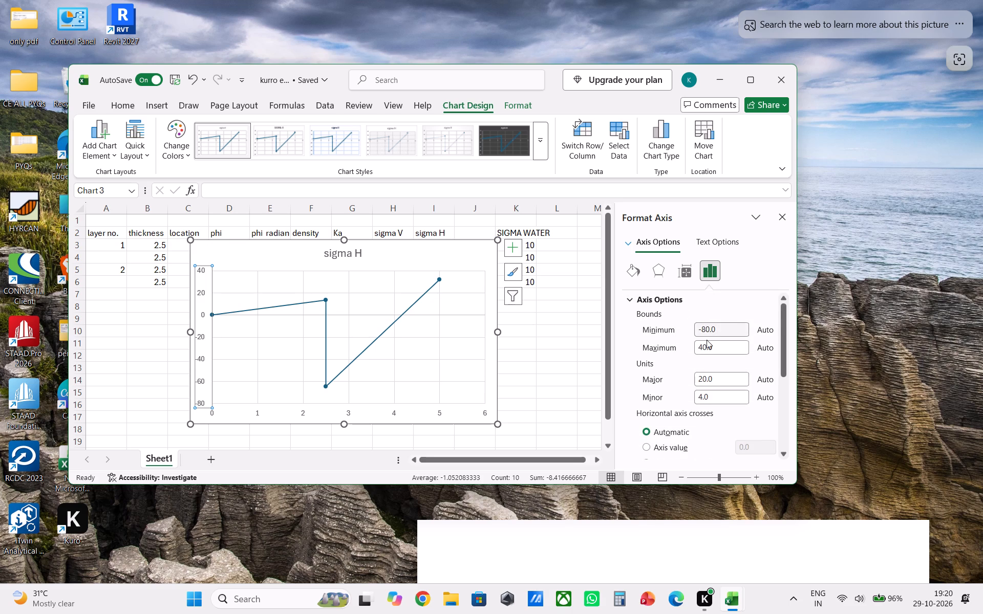
{"action": "scroll", "coordinate": [709, 342], "scroll_direction": "down", "scroll_amount": 2}
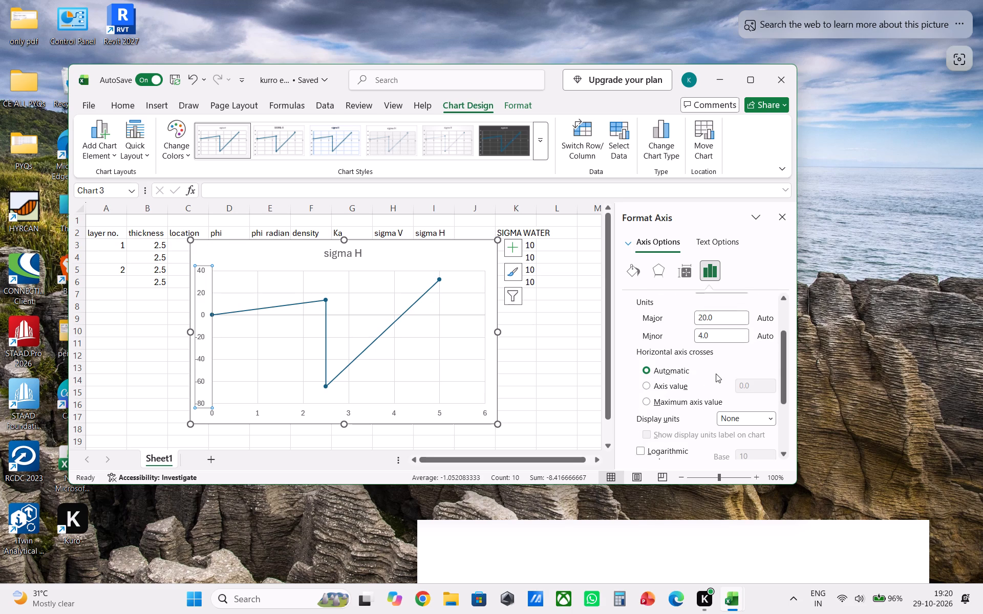
{"action": "scroll", "coordinate": [701, 393], "scroll_direction": "down", "scroll_amount": 1}
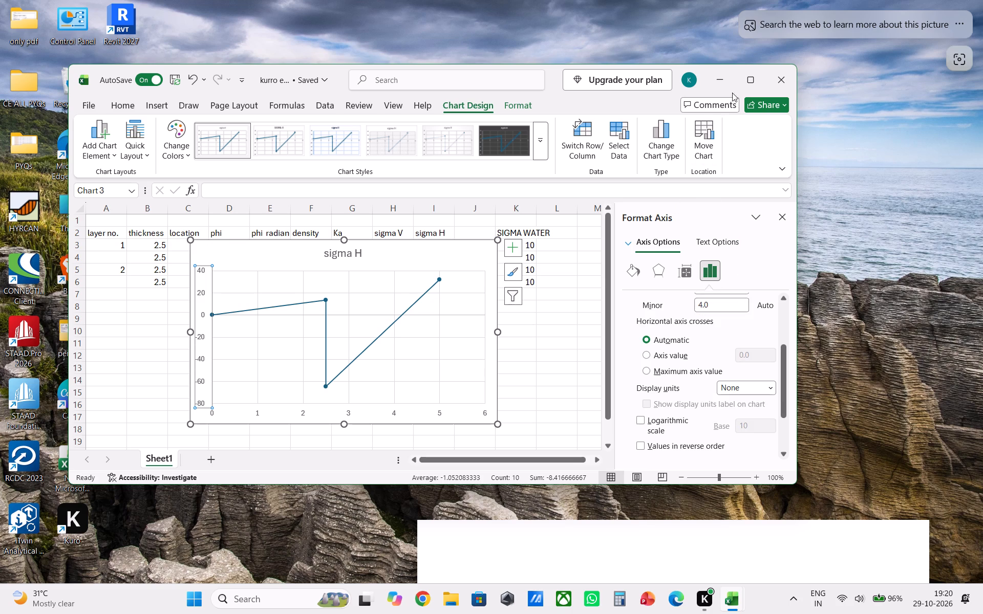
Maximize the workbook window.
{"action": "left_click", "coordinate": [741, 81]}
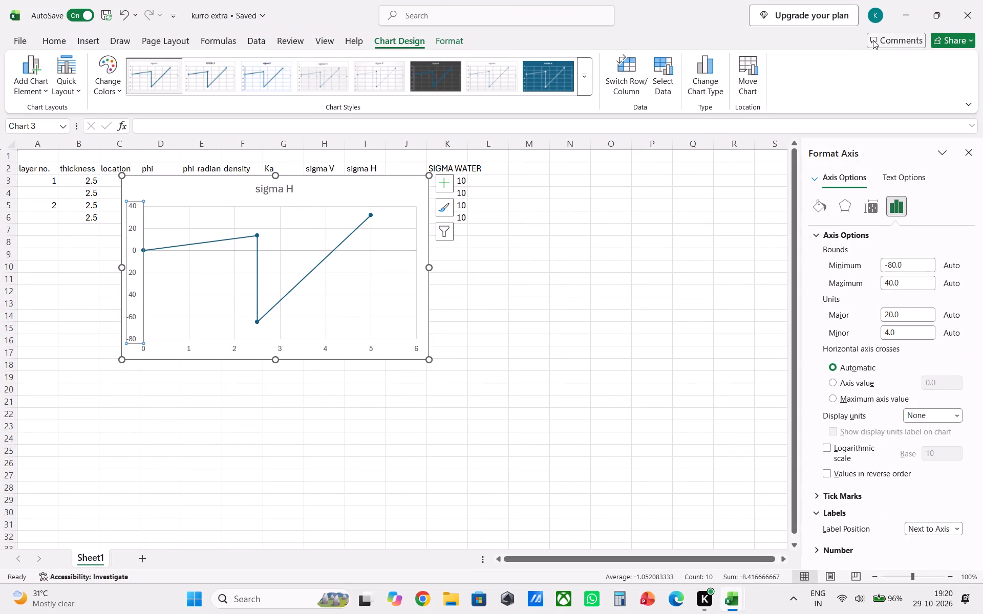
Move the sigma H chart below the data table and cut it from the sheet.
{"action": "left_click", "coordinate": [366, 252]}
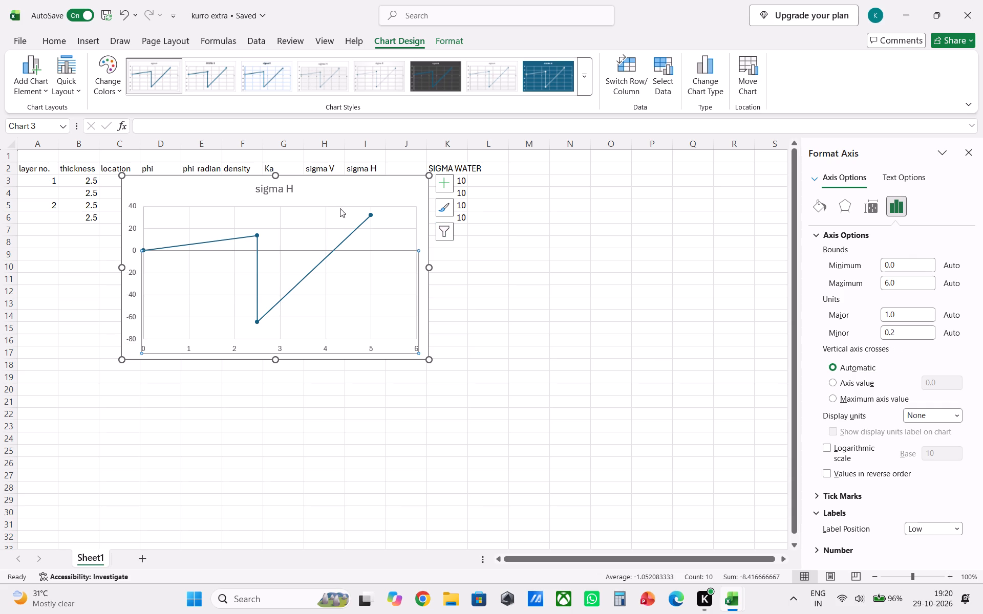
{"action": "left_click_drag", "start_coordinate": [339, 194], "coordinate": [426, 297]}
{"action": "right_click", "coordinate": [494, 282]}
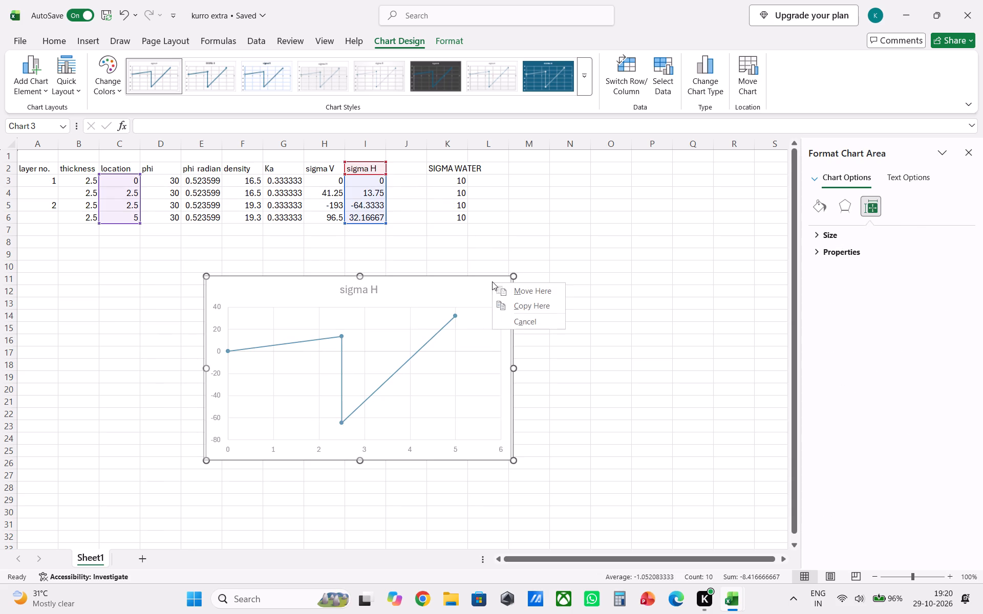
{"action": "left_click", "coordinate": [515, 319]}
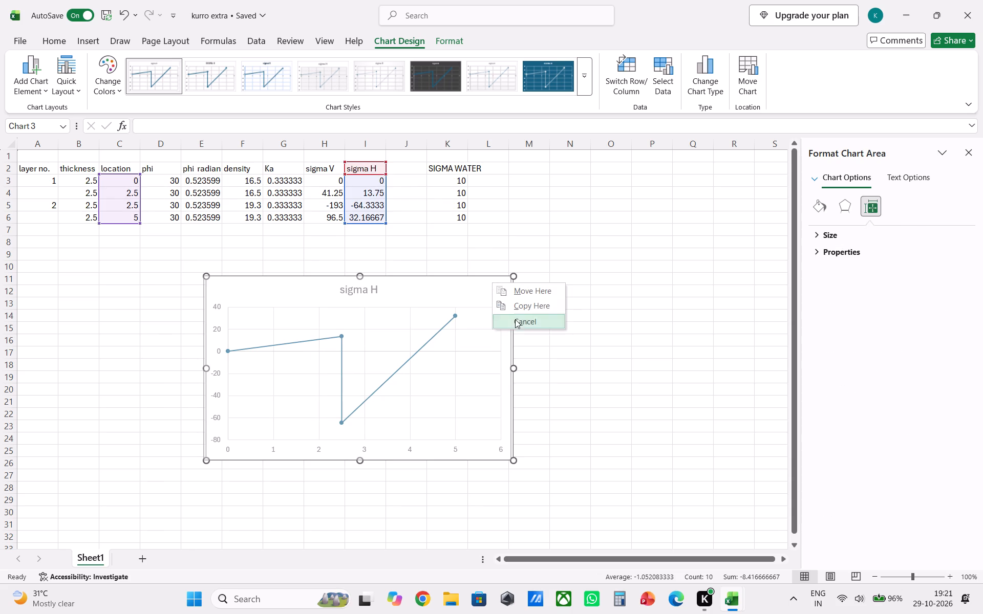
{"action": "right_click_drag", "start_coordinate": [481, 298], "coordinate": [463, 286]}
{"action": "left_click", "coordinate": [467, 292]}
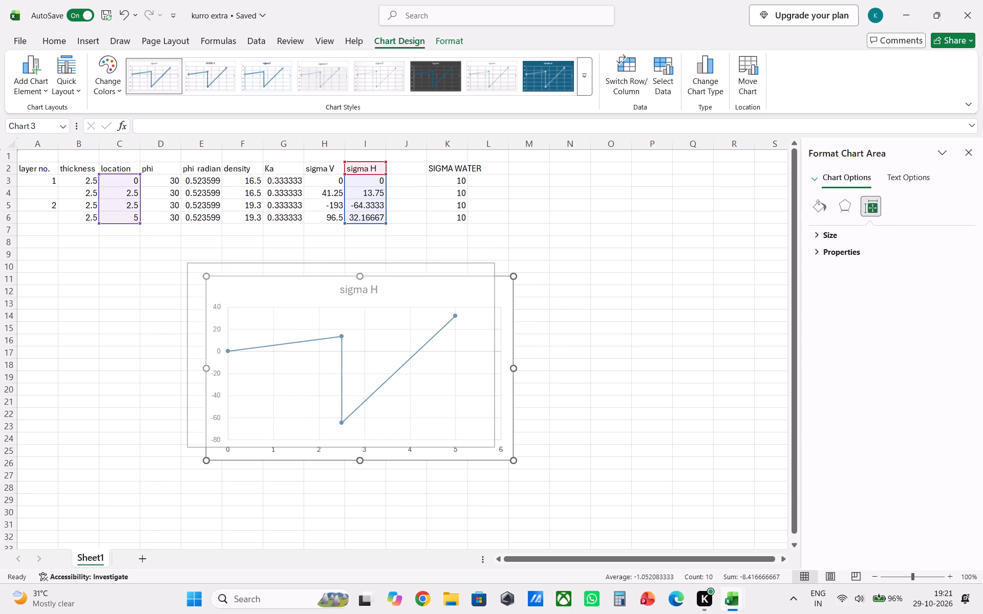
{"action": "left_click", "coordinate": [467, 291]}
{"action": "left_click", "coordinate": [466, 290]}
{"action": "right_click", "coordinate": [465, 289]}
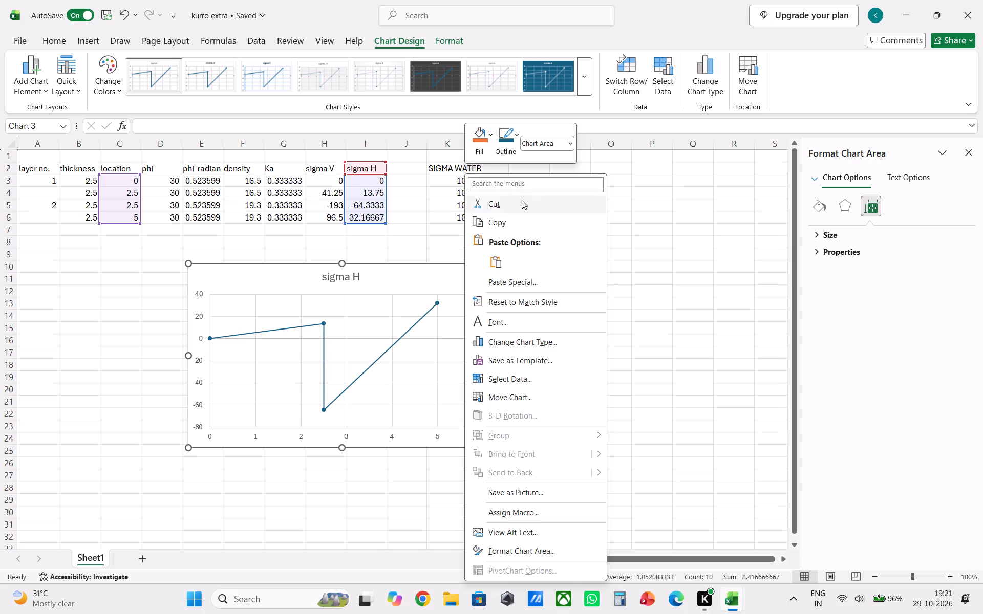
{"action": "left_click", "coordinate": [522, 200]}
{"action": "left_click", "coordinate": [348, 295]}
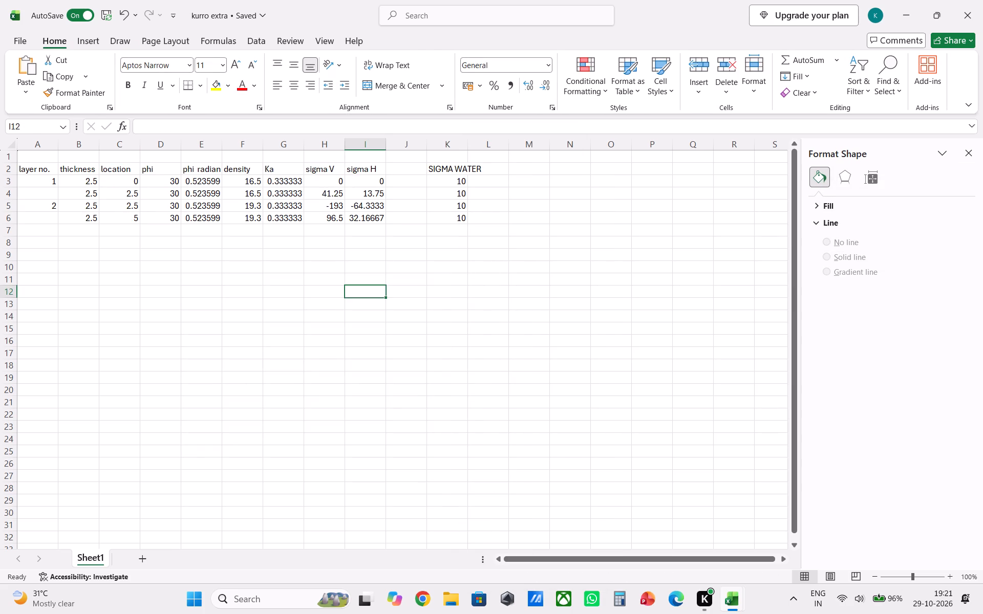
Insert a Scatter with Straight Lines chart from the location and sigma H columns and place it below the data table.
{"action": "left_click_drag", "start_coordinate": [128, 171], "coordinate": [141, 214]}
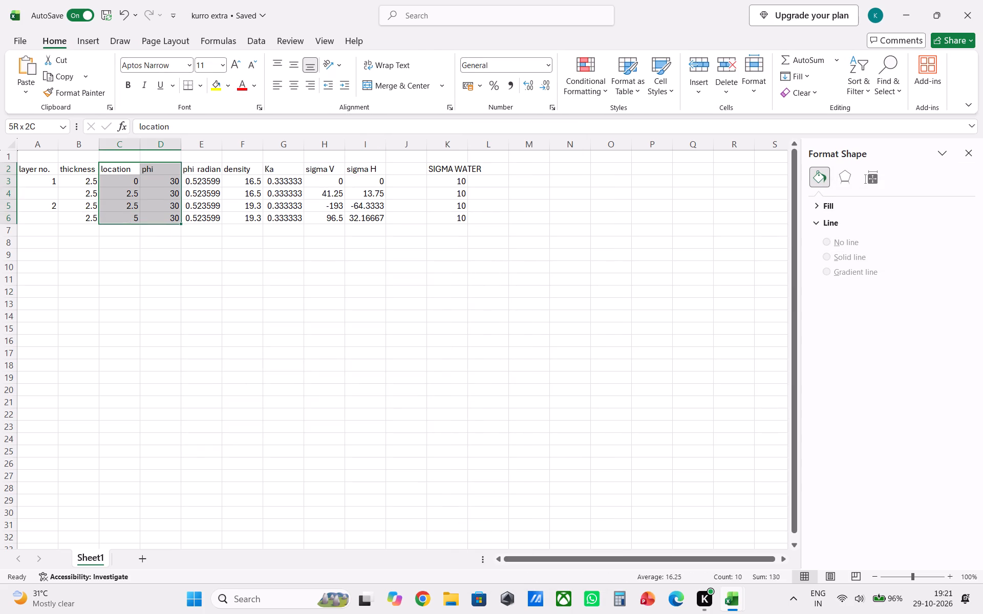
{"action": "left_click_drag", "start_coordinate": [141, 214], "coordinate": [133, 220]}
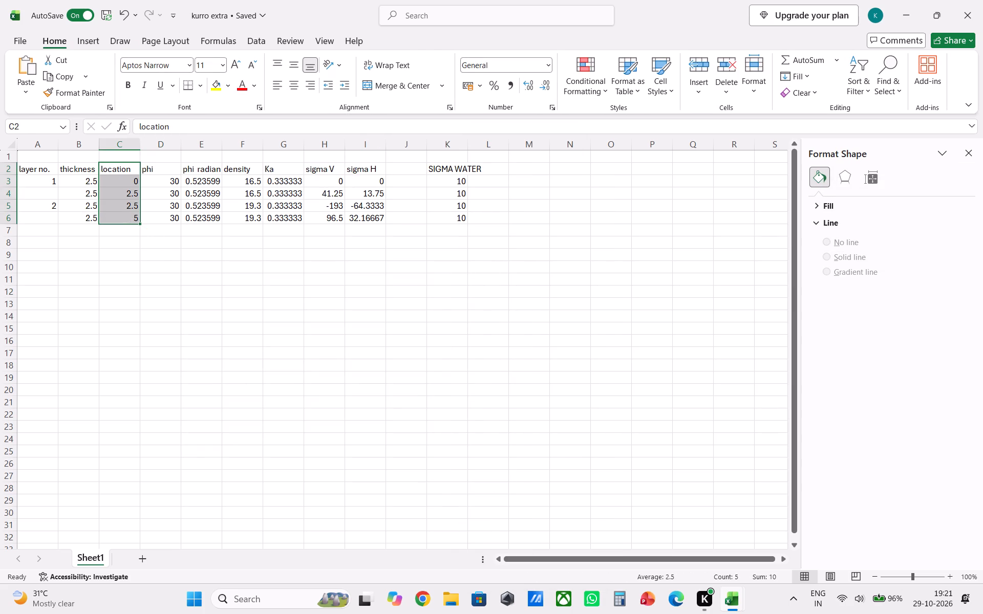
{"action": "left_click_drag", "start_coordinate": [365, 169], "coordinate": [375, 219], "text": "ctrl"}
{"action": "left_click", "coordinate": [96, 47]}
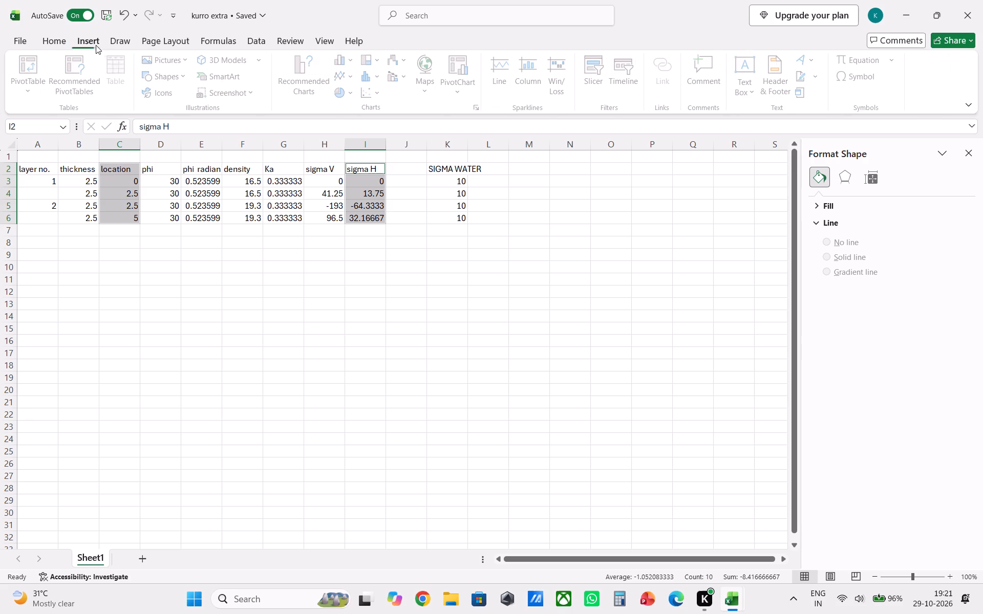
{"action": "left_click", "coordinate": [374, 95]}
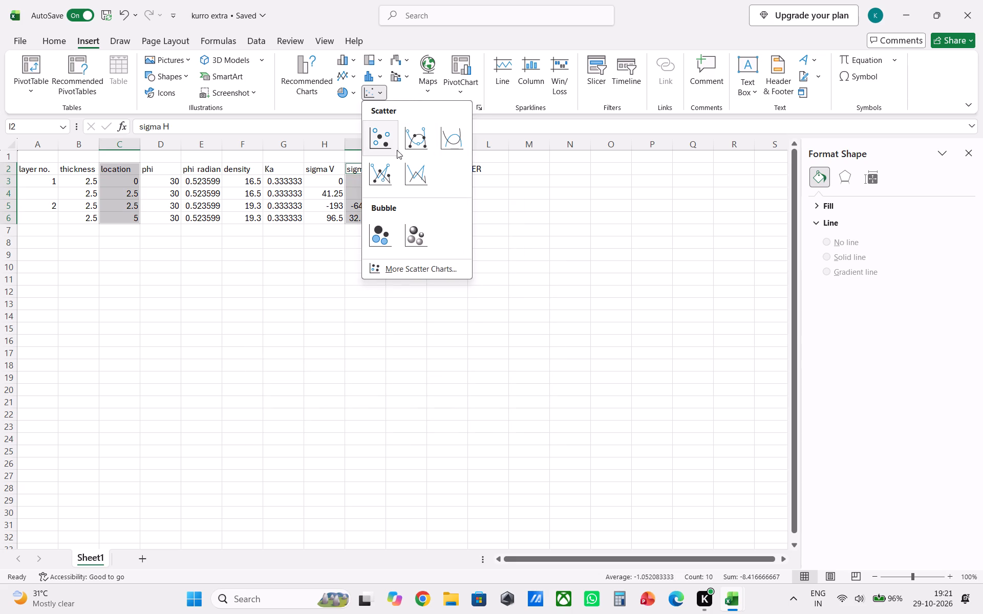
{"action": "left_click", "coordinate": [424, 172]}
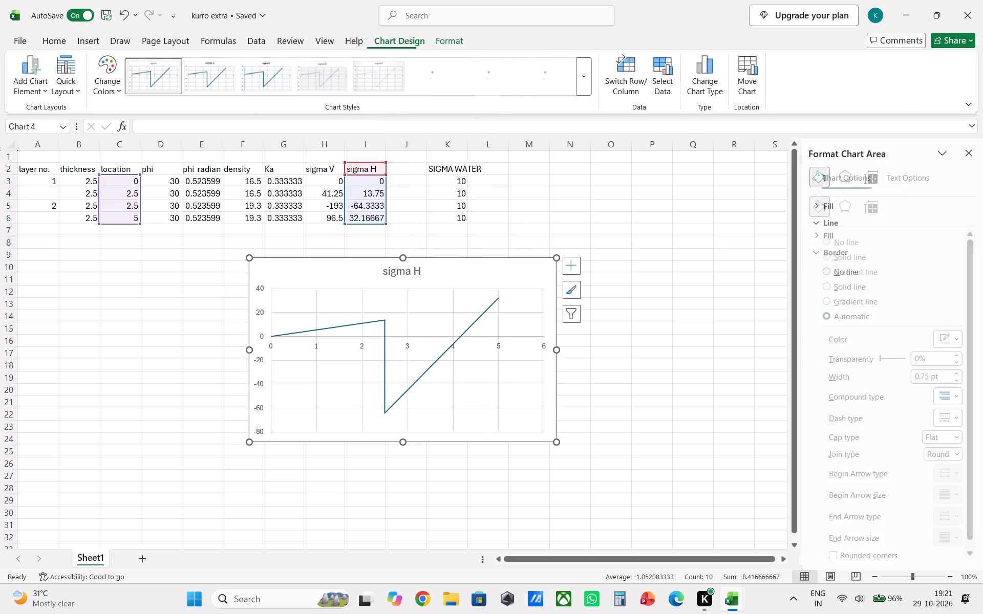
{"action": "left_click_drag", "start_coordinate": [451, 272], "coordinate": [455, 280]}
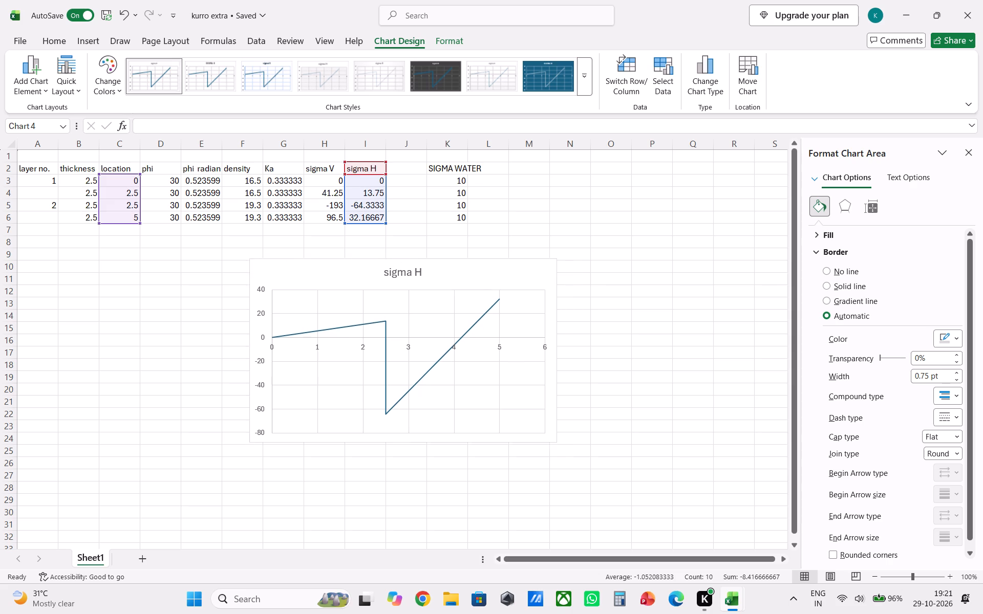
{"action": "left_click_drag", "start_coordinate": [455, 280], "coordinate": [469, 302]}
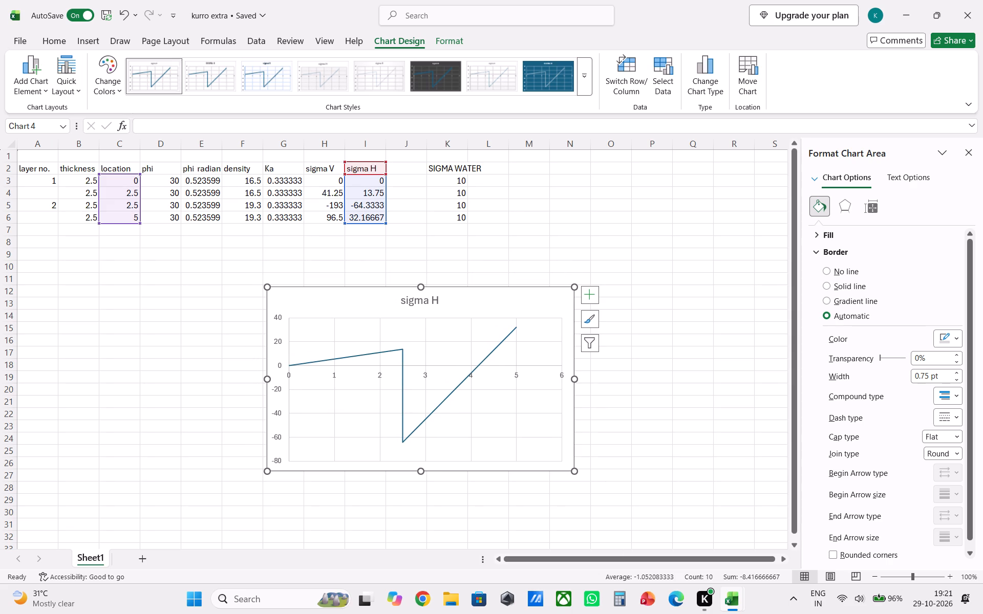
Consult the sigma H chart in the AGE 1 workbook as a reference, and return to the kurro extra workbook.
{"action": "left_click", "coordinate": [771, 545]}
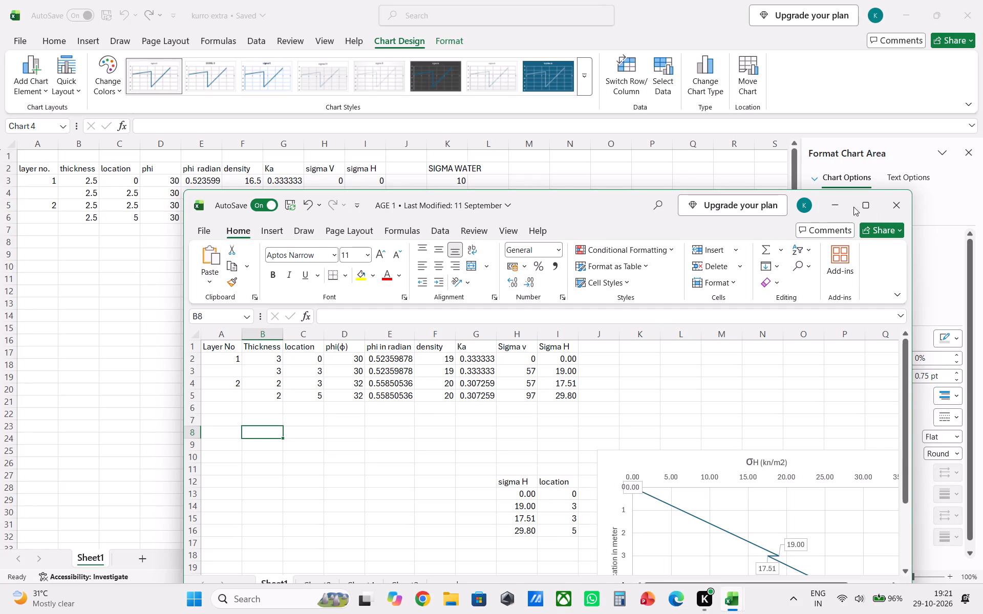
{"action": "left_click", "coordinate": [862, 207]}
{"action": "left_click", "coordinate": [647, 305]}
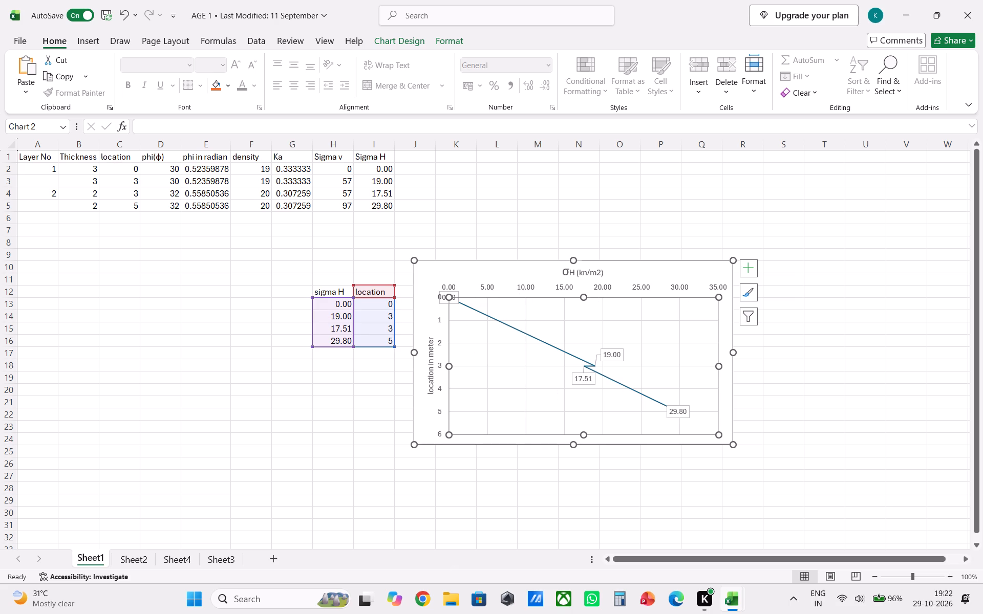
{"action": "left_click", "coordinate": [905, 19]}
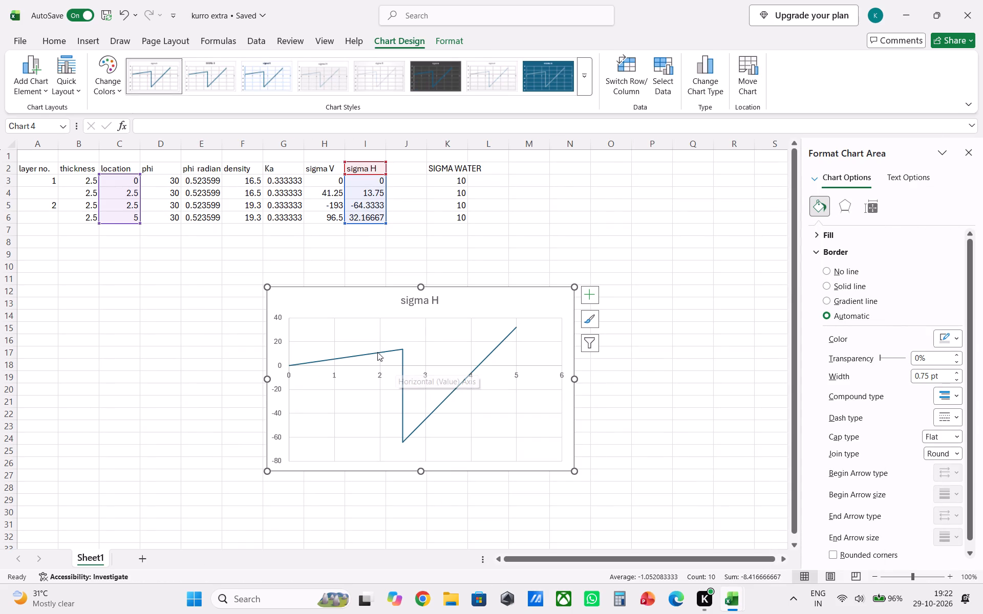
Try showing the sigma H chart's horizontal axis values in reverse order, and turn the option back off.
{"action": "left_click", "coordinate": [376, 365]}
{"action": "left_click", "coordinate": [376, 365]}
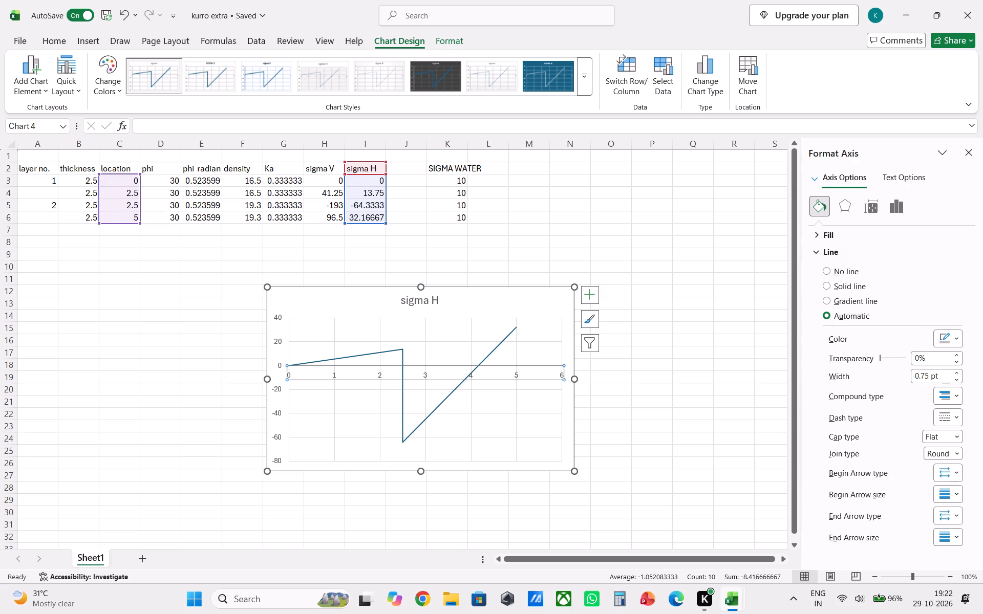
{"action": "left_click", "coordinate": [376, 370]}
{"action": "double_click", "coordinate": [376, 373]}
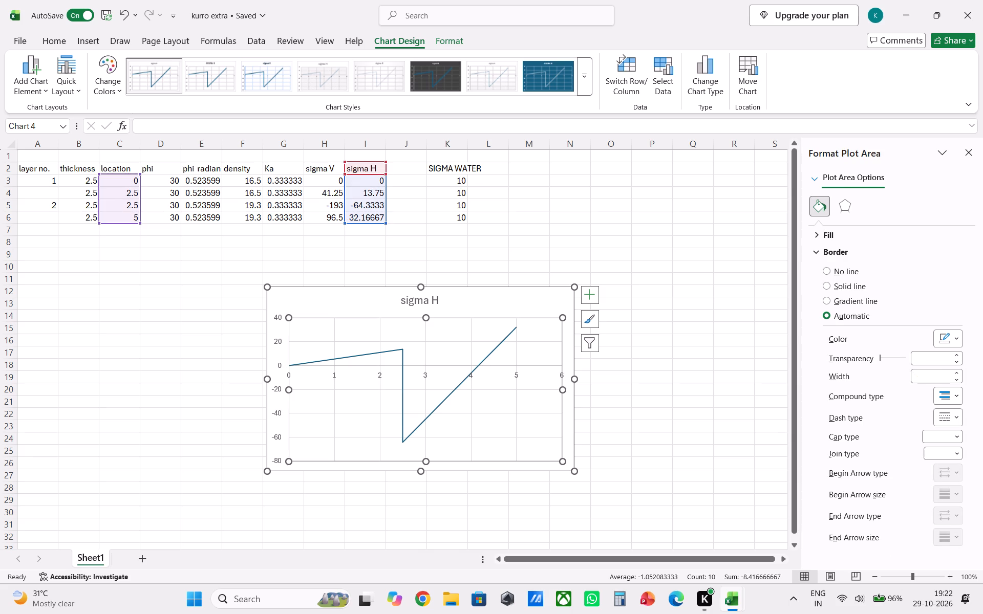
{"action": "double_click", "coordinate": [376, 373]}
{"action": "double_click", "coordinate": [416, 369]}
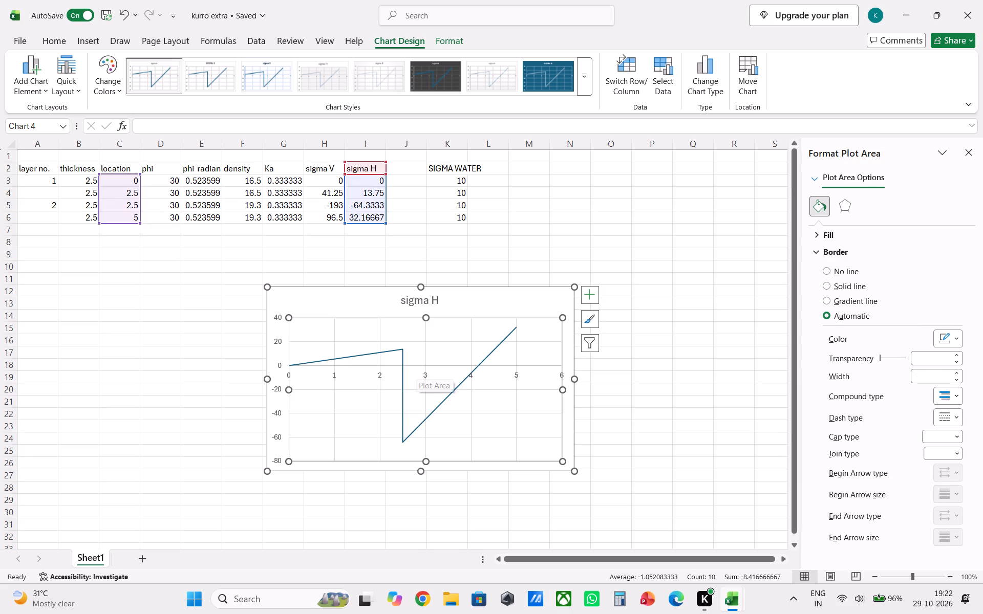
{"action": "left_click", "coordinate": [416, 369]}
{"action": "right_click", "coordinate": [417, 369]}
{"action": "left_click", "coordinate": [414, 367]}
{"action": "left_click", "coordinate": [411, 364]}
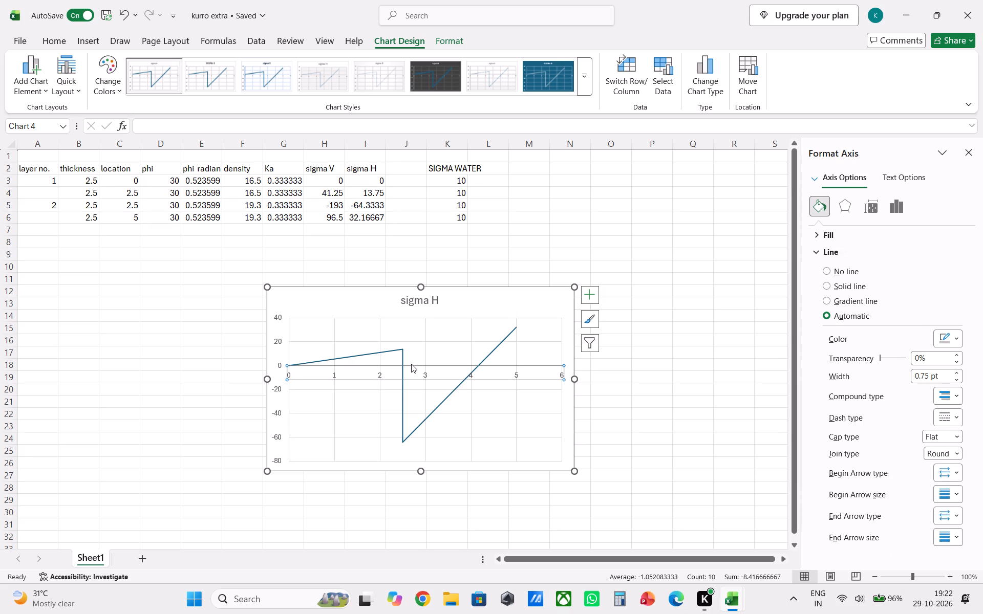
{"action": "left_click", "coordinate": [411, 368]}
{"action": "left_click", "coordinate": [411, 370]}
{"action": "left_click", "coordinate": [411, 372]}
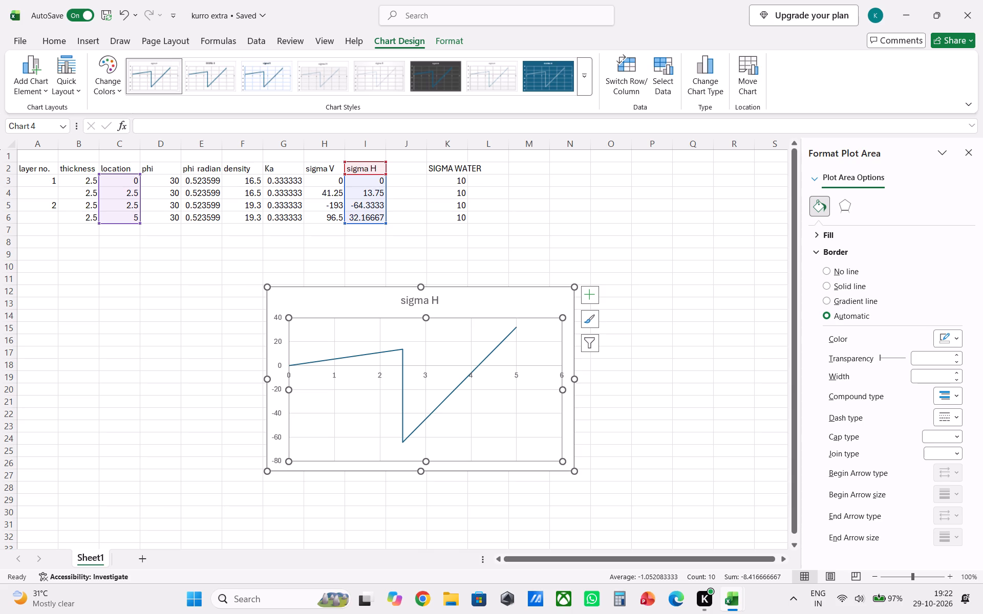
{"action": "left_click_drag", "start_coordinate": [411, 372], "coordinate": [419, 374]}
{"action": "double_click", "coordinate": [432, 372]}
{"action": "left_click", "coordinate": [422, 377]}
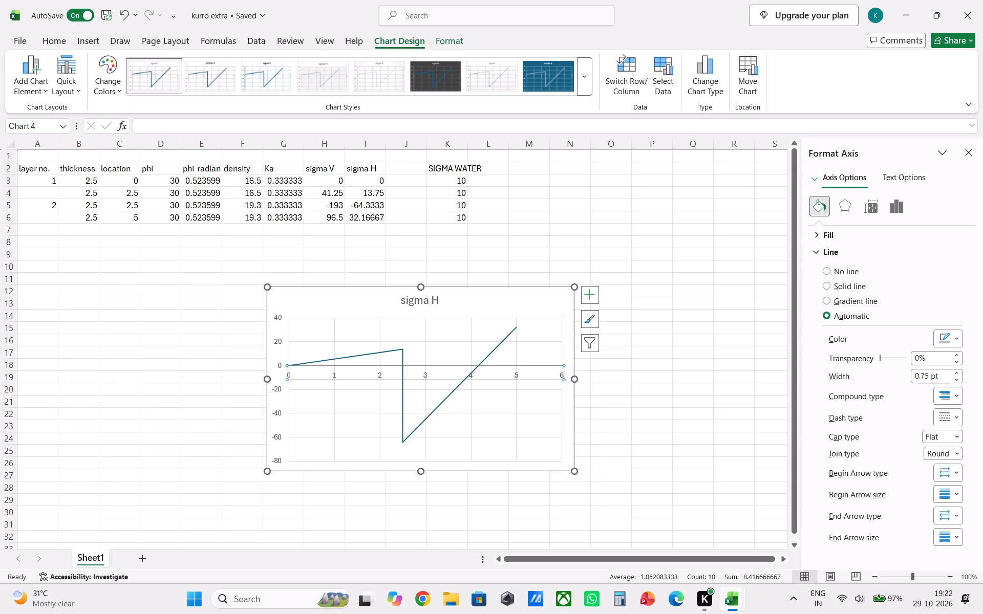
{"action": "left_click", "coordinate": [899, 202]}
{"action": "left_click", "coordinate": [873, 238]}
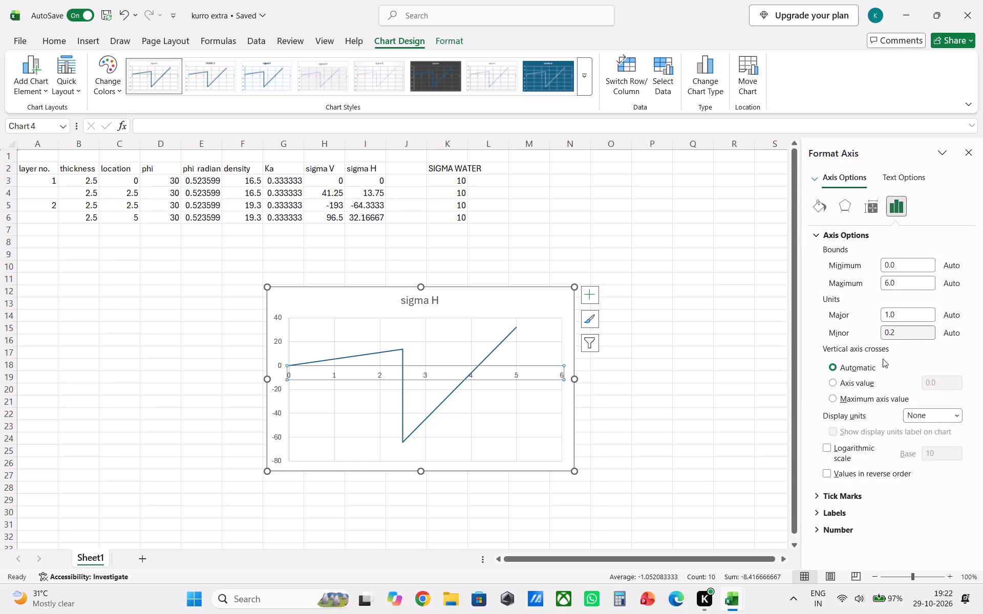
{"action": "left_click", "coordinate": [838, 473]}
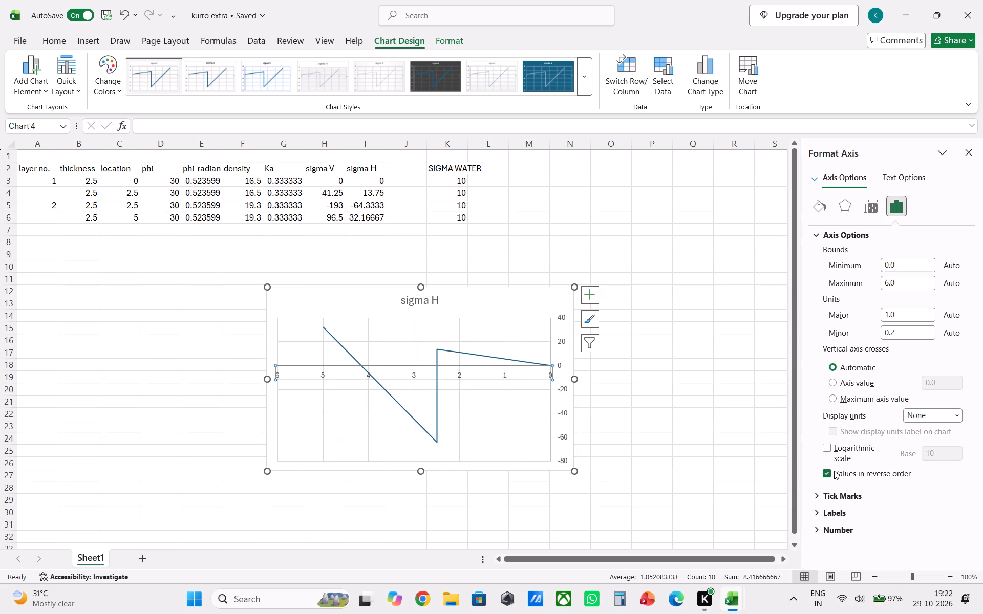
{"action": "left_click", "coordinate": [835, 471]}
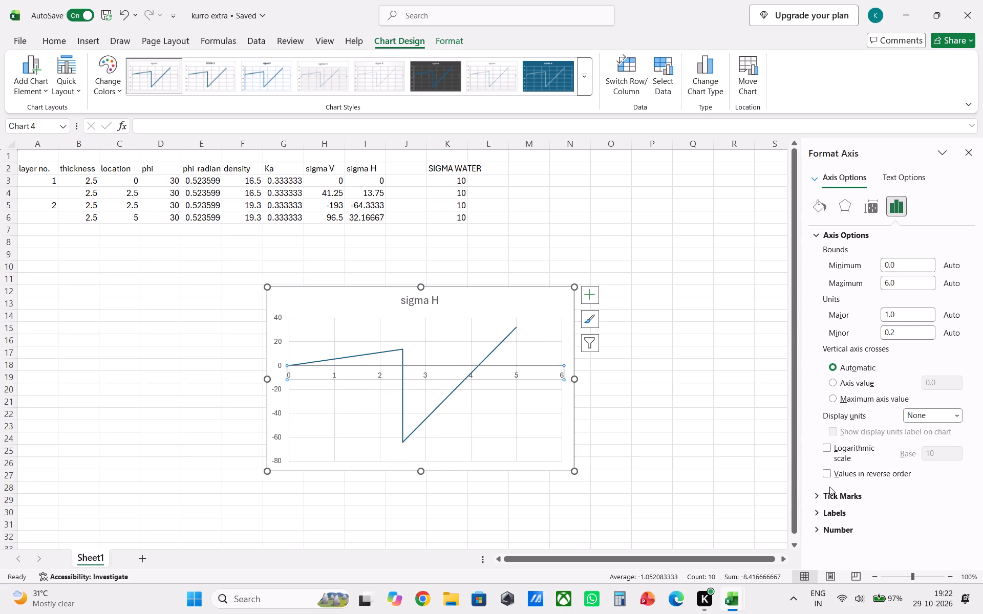
Unlink the number format of the sigma H chart's horizontal axis from its source, keeping the General format.
{"action": "left_click", "coordinate": [844, 495]}
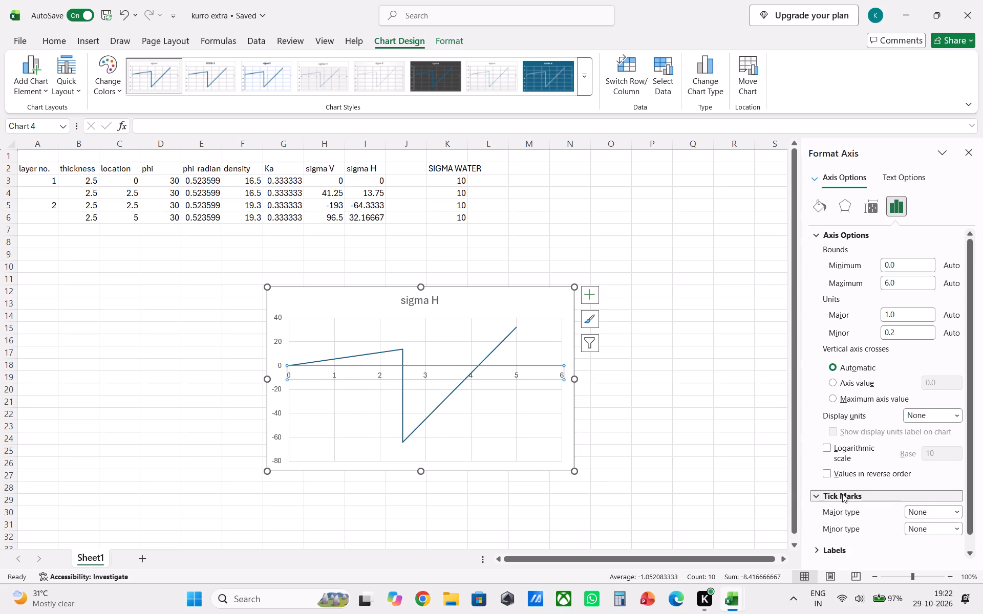
{"action": "scroll", "coordinate": [842, 494], "scroll_direction": "down", "scroll_amount": 3}
{"action": "left_click", "coordinate": [832, 533]}
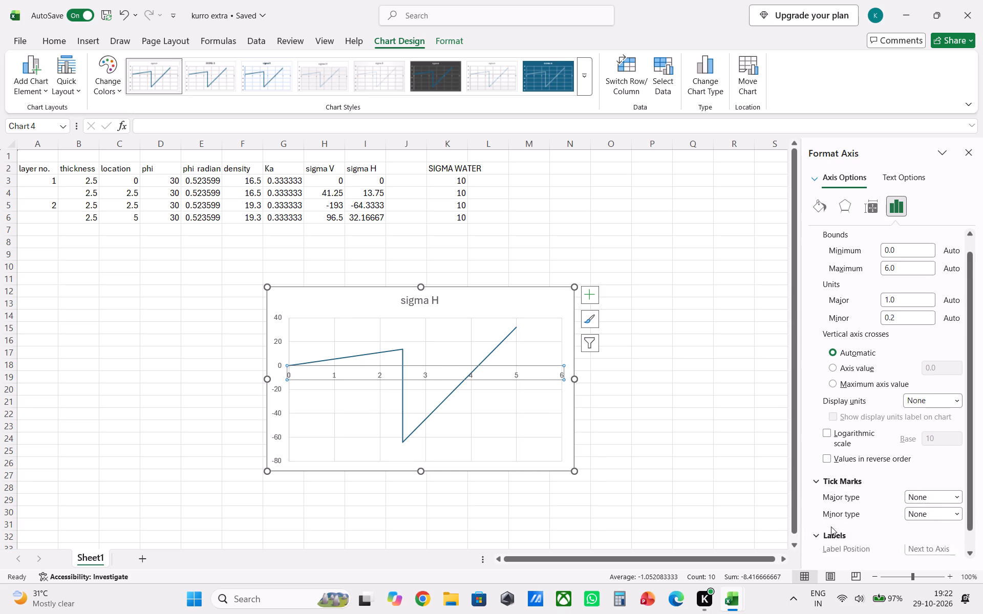
{"action": "scroll", "coordinate": [833, 522], "scroll_direction": "down", "scroll_amount": 4}
{"action": "left_click", "coordinate": [837, 551]}
{"action": "scroll", "coordinate": [836, 533], "scroll_direction": "down", "scroll_amount": 3}
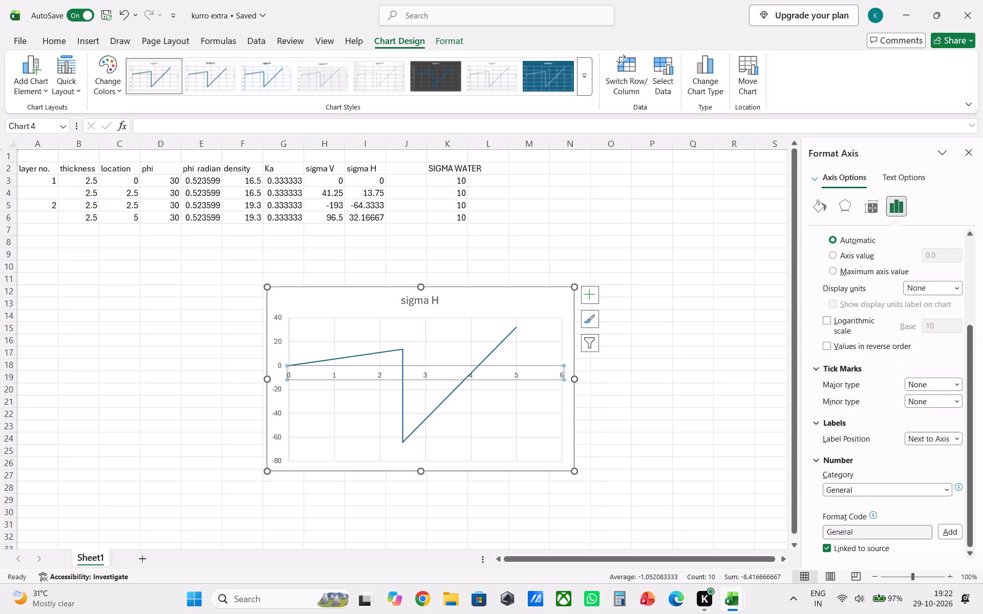
{"action": "scroll", "coordinate": [839, 523], "scroll_direction": "down", "scroll_amount": 6}
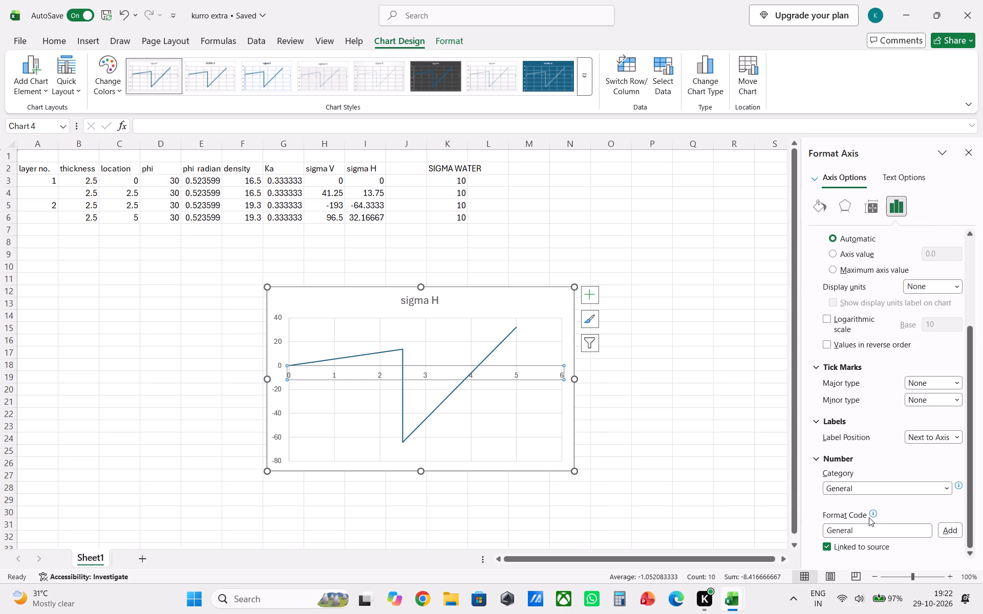
{"action": "left_click", "coordinate": [941, 531]}
{"action": "left_click", "coordinate": [871, 545]}
Examine the bounds, text alignment and line formatting options of the sigma H chart's horizontal axis.
{"action": "scroll", "coordinate": [880, 421], "scroll_direction": "up", "scroll_amount": 5}
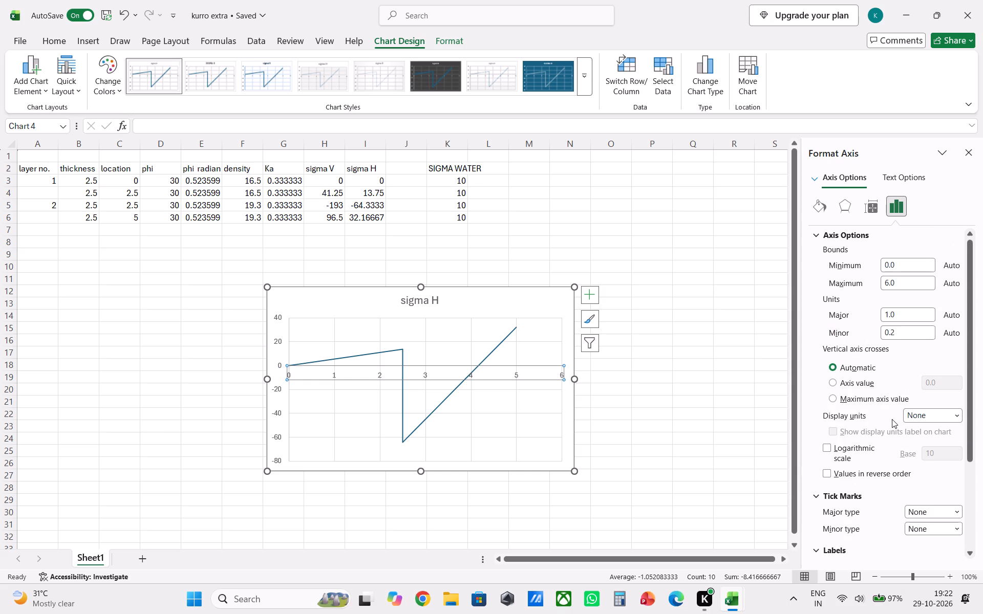
{"action": "scroll", "coordinate": [892, 419], "scroll_direction": "up", "scroll_amount": 4}
{"action": "left_click", "coordinate": [870, 207]}
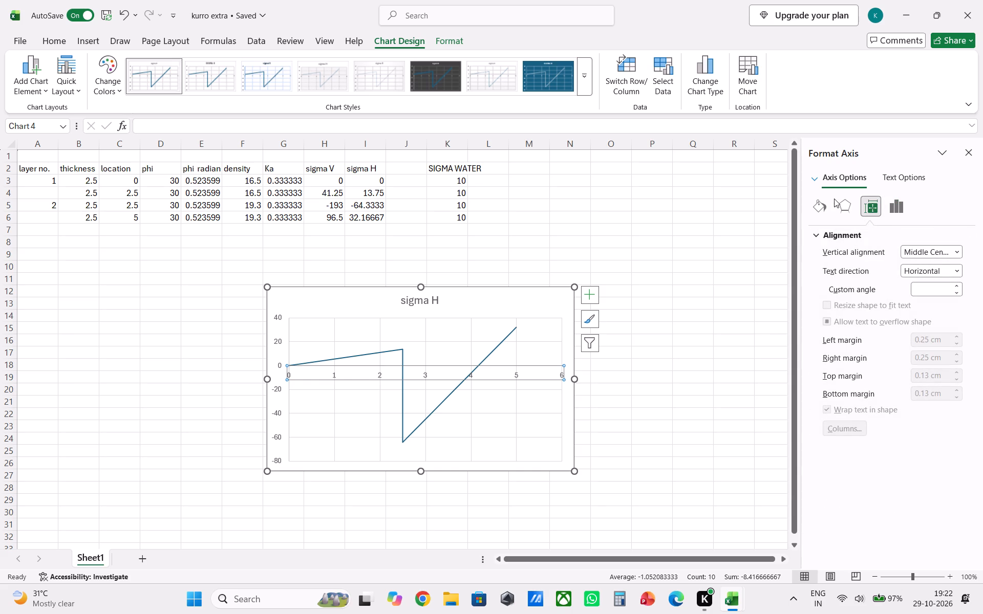
{"action": "left_click", "coordinate": [821, 207]}
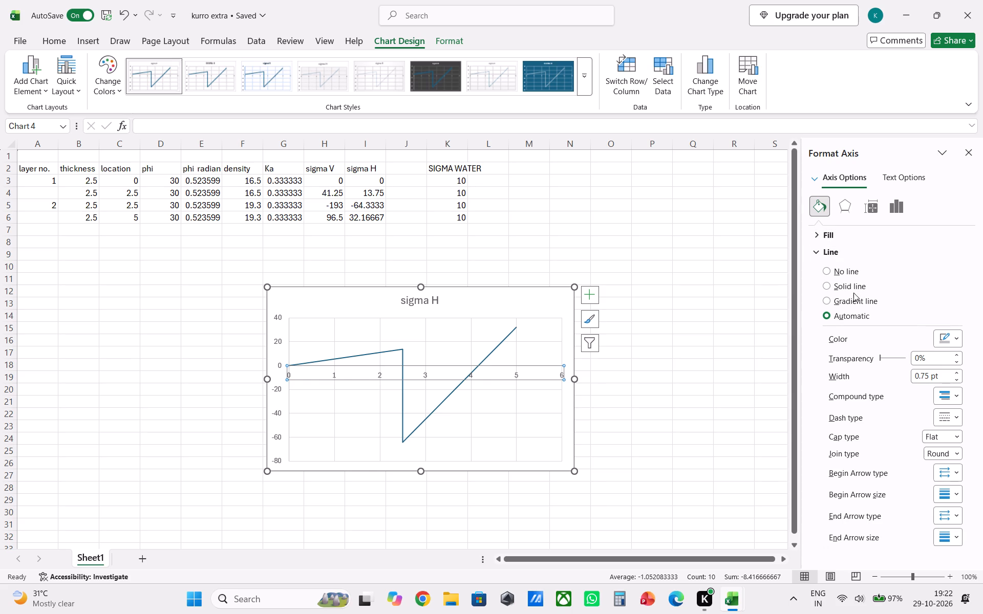
{"action": "scroll", "coordinate": [853, 296], "scroll_direction": "down", "scroll_amount": 3}
{"action": "scroll", "coordinate": [853, 299], "scroll_direction": "up", "scroll_amount": 3}
{"action": "left_click", "coordinate": [712, 327]}
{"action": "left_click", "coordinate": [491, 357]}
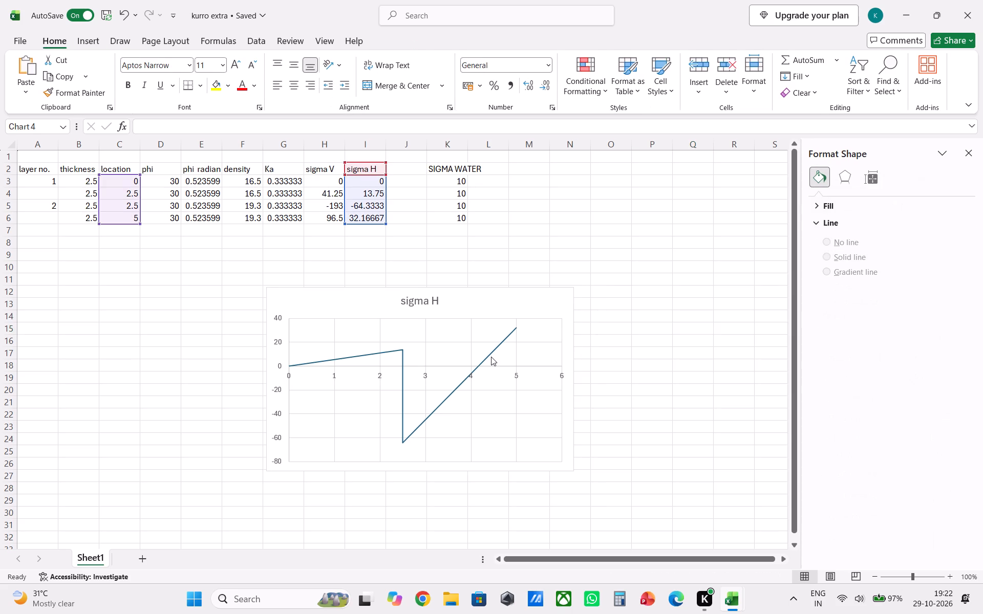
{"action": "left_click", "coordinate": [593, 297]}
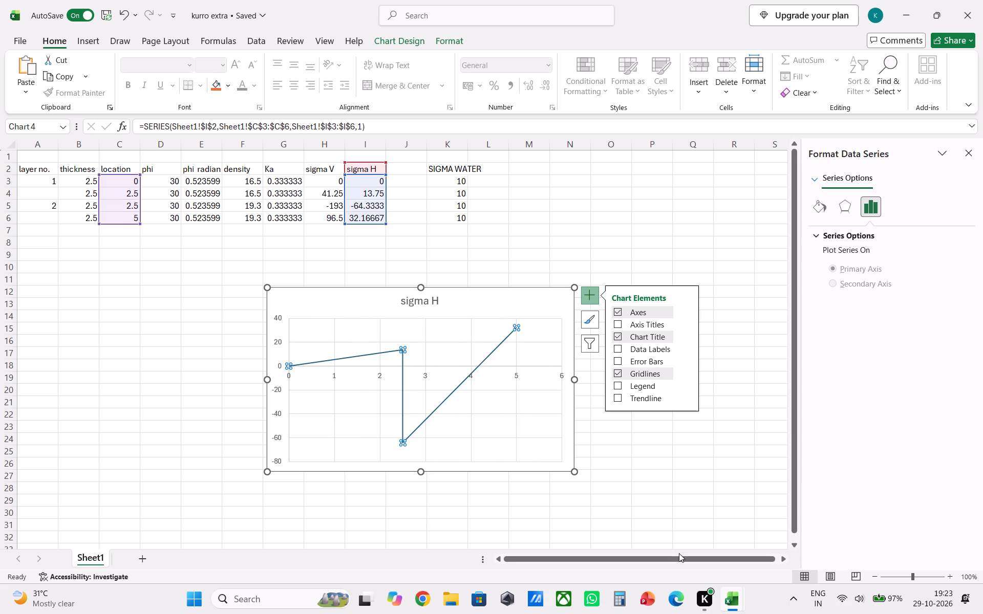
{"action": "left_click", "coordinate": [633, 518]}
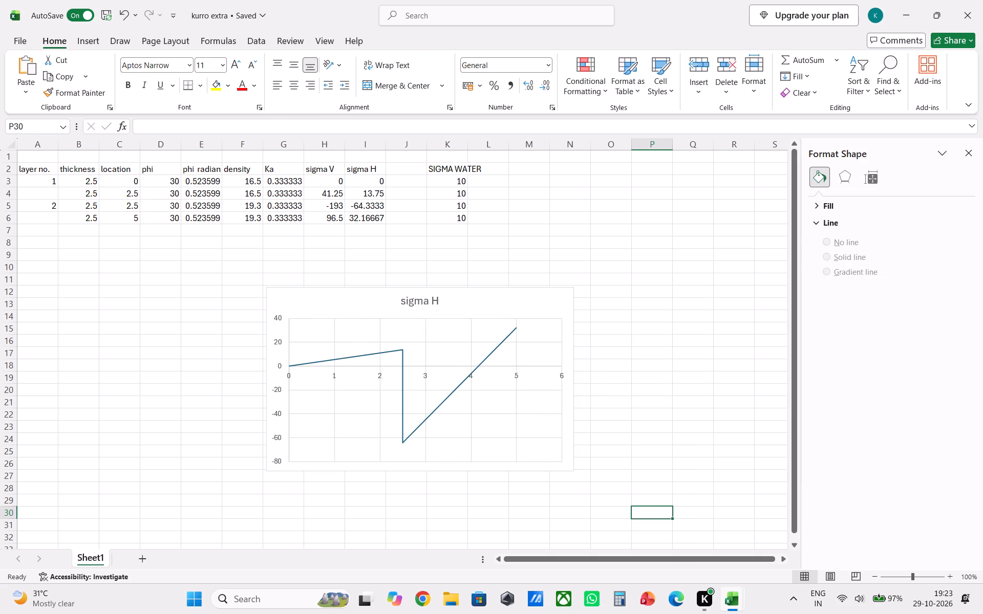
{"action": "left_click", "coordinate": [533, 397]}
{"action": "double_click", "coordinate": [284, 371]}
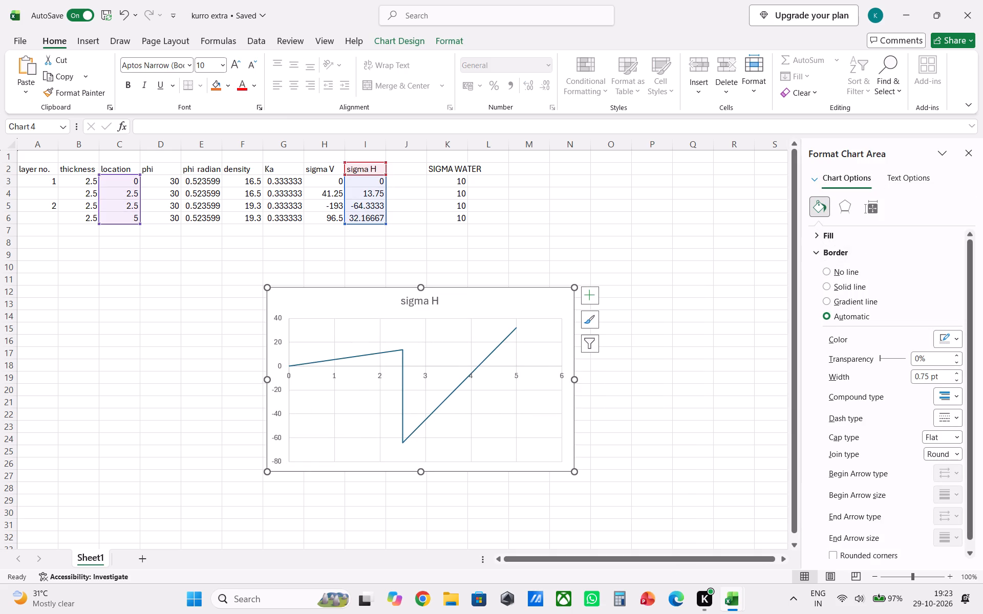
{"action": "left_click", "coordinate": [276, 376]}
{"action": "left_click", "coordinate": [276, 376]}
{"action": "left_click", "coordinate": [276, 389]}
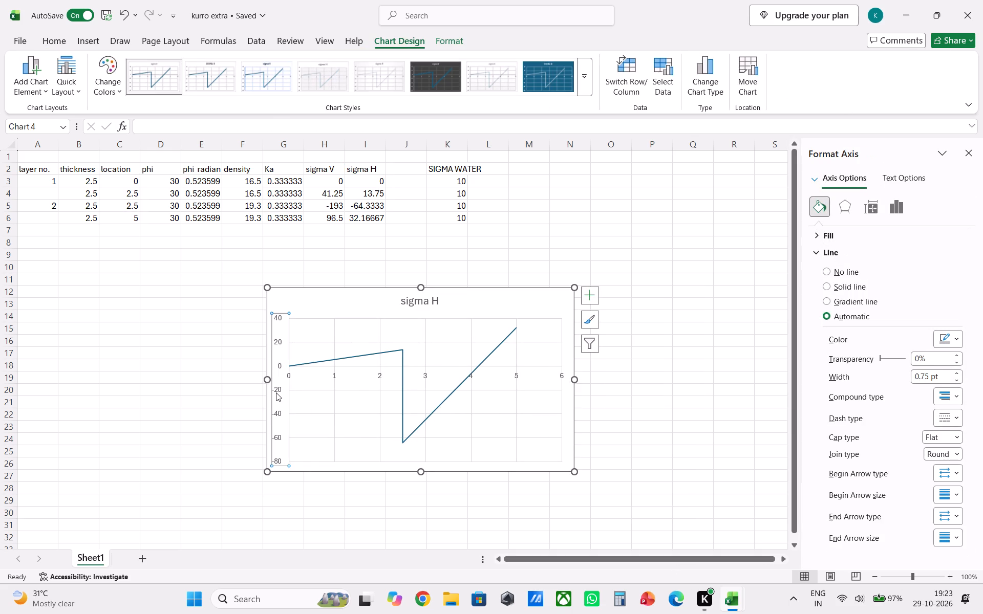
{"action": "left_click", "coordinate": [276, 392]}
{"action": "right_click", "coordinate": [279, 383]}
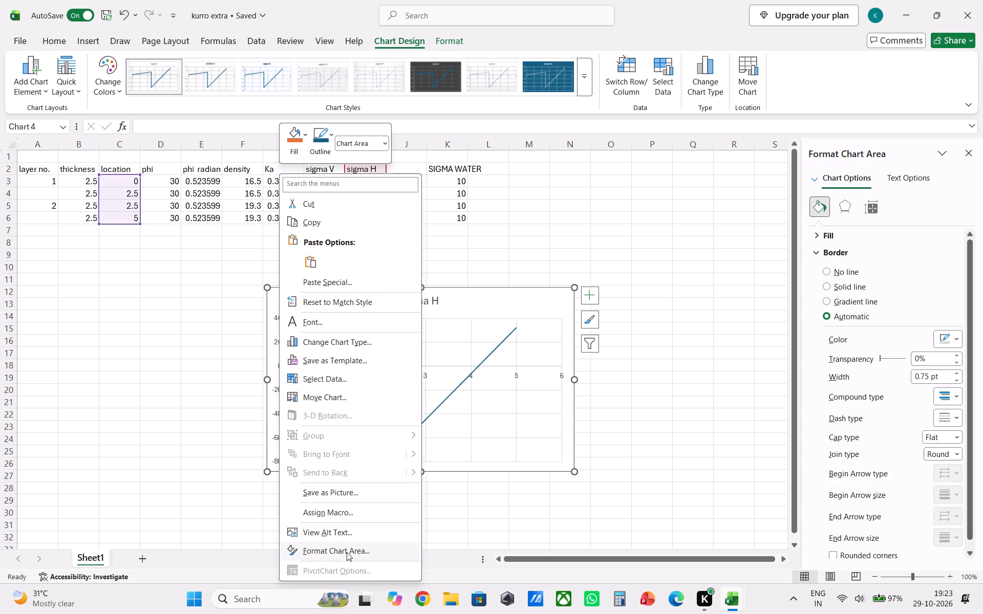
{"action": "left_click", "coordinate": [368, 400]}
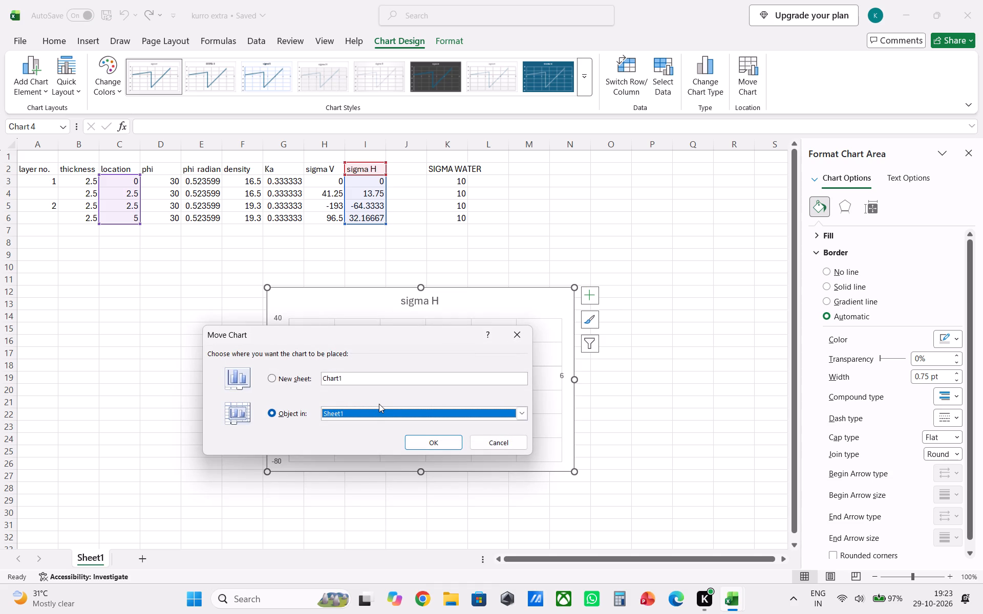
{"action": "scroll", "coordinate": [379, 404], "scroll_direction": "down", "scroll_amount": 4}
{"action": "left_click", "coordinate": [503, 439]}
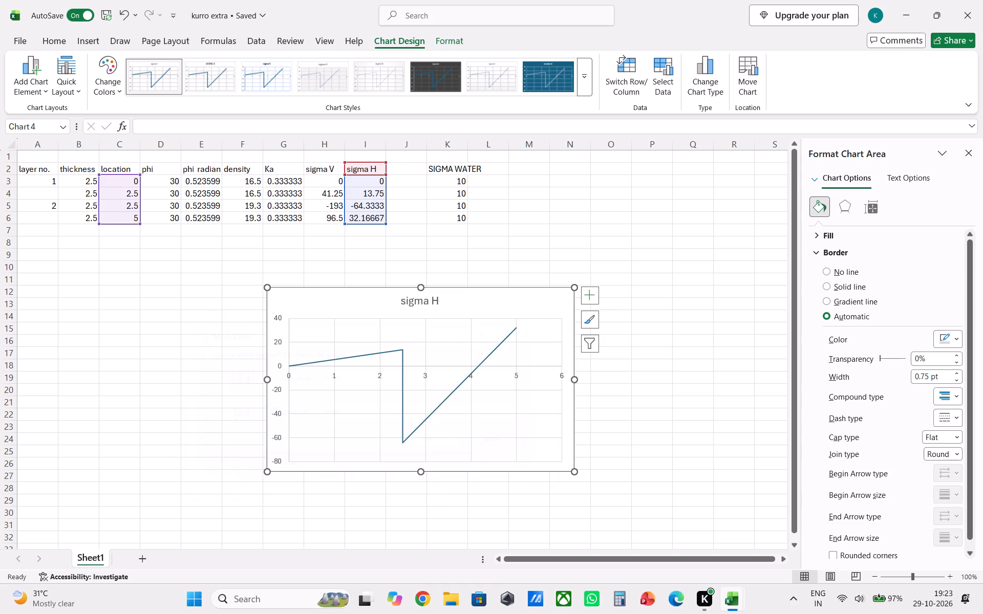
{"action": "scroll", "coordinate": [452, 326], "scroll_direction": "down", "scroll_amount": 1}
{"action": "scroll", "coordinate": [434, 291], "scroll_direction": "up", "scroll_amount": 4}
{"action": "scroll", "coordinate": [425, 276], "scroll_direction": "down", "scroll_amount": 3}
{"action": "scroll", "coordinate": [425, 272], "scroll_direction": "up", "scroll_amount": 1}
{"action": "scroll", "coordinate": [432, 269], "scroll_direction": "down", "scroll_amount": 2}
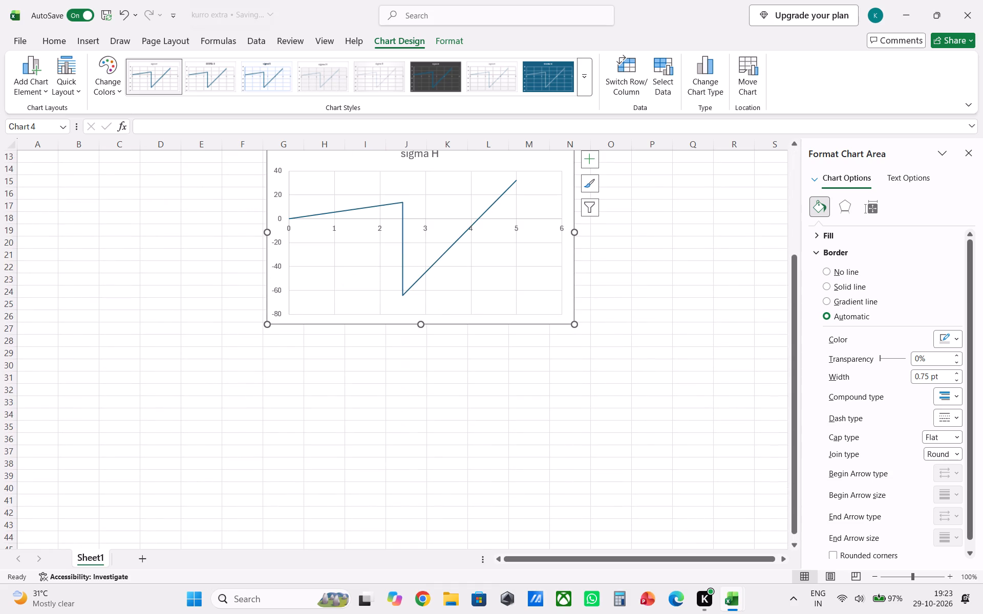
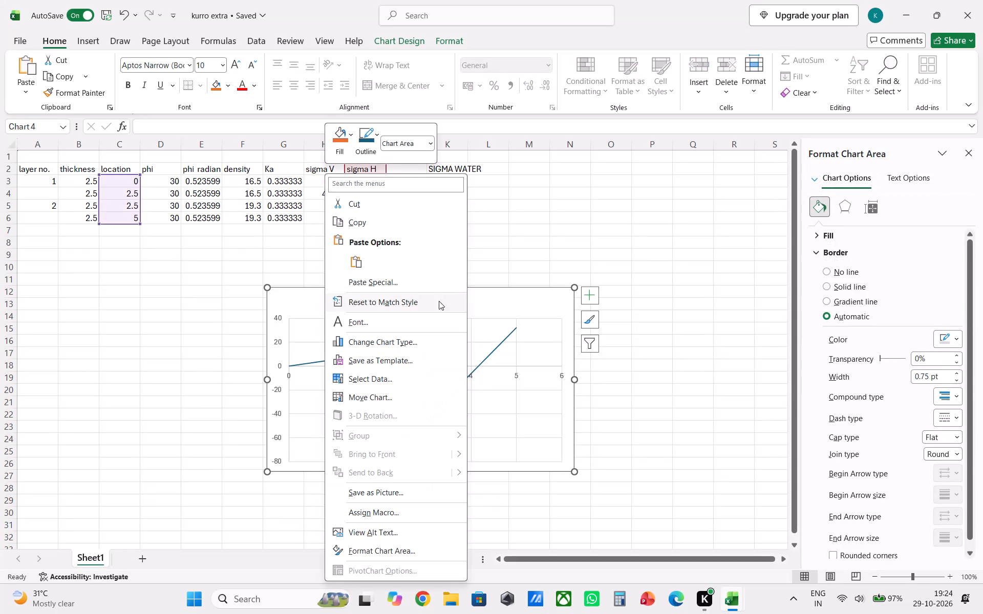
Cut the sigma H chart out of the kurro extra sheet.
{"action": "left_click", "coordinate": [399, 196]}
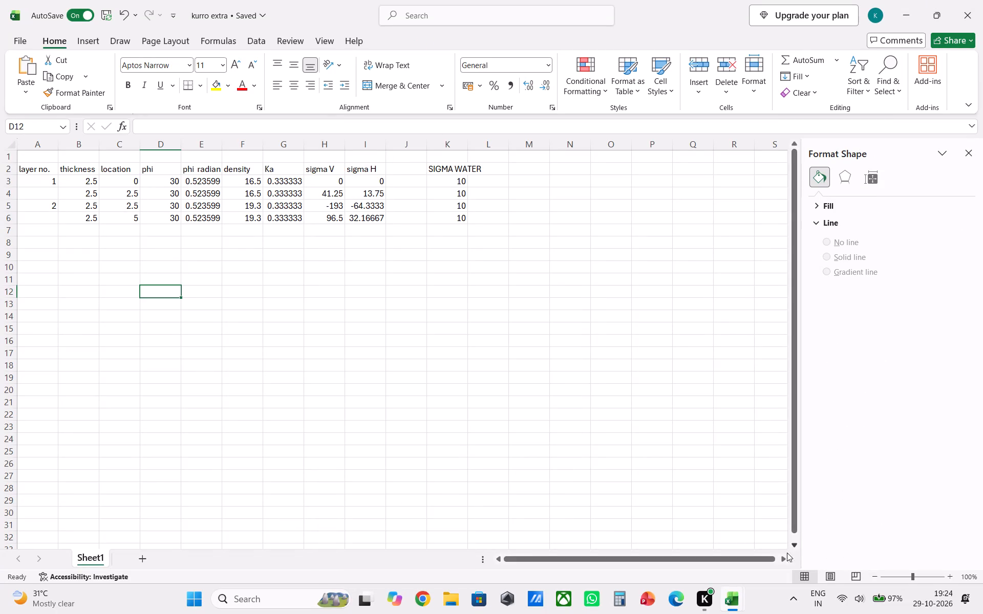
Consult the AGE 1 workbook's table and sigma H chart for reference, and return to the kurro extra workbook.
{"action": "left_click", "coordinate": [734, 591]}
{"action": "left_click", "coordinate": [759, 525]}
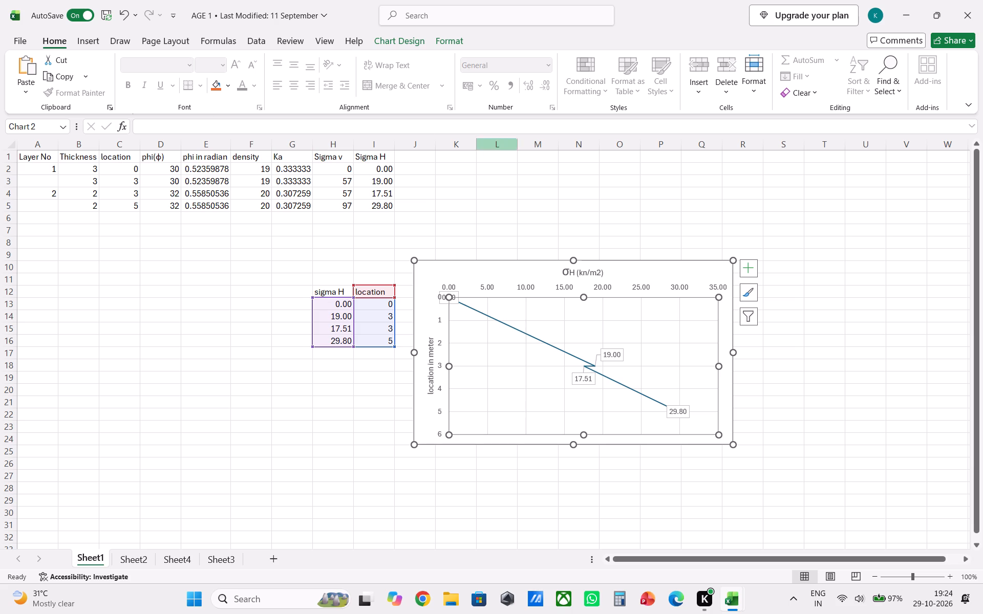
{"action": "left_click", "coordinate": [896, 13]}
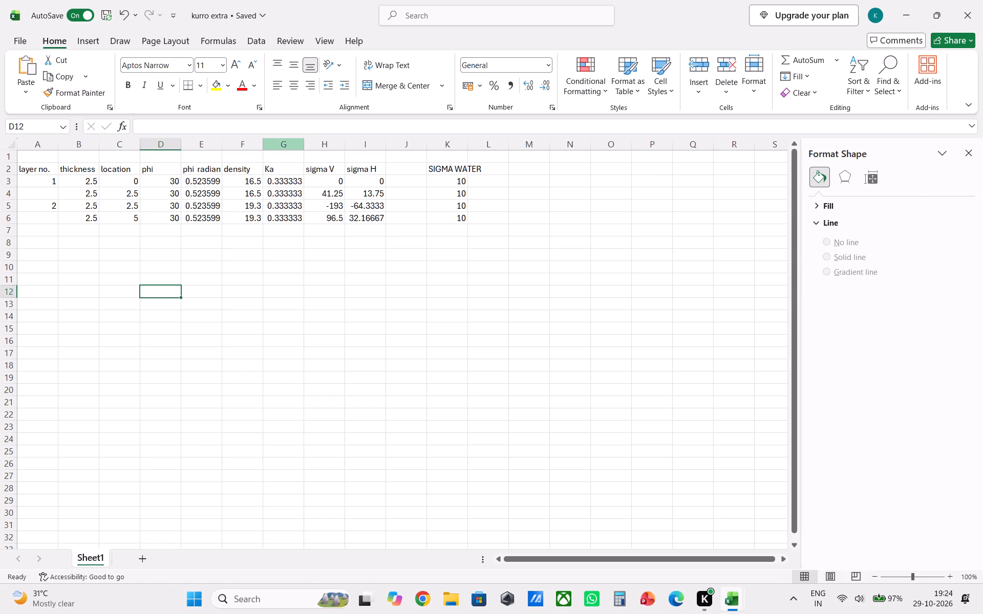
Change the Ka formula in G3 to =(1-SIN(E3)) and fill it down through G6.
{"action": "left_click", "coordinate": [279, 180]}
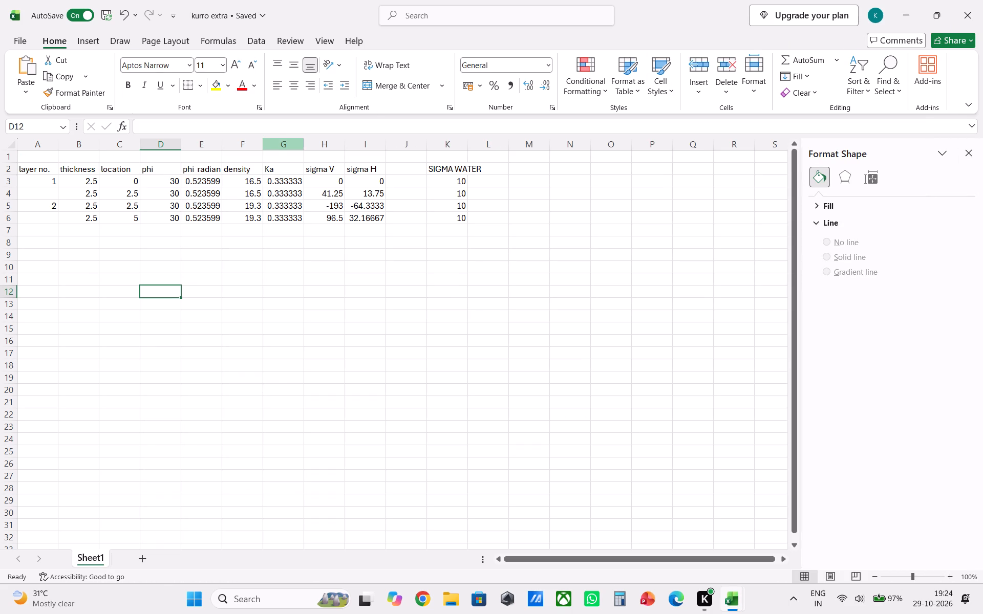
{"action": "double_click", "coordinate": [279, 180]}
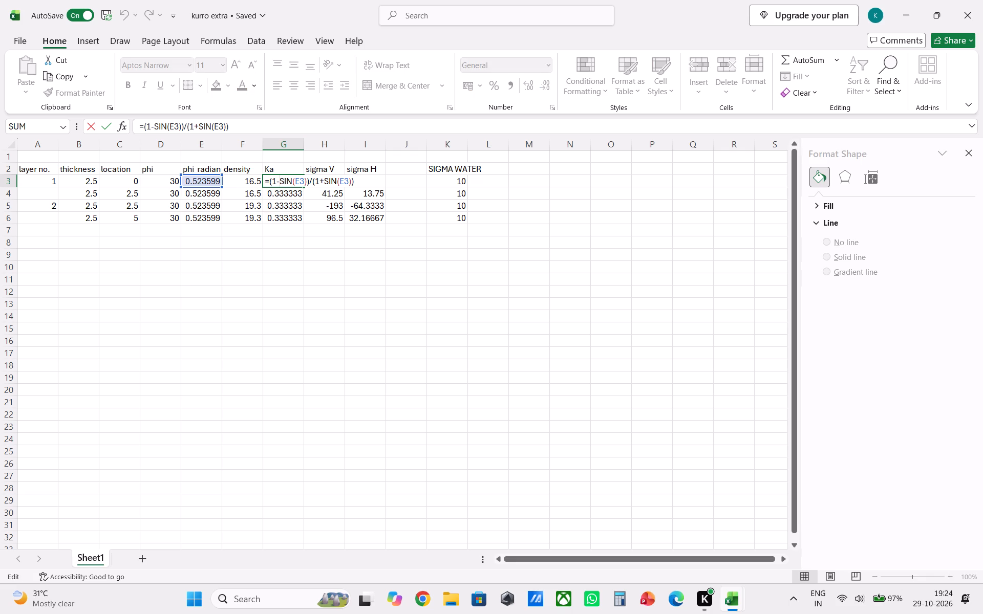
{"action": "left_click", "coordinate": [355, 182]}
{"action": "key", "text": "BackSpace"}
{"action": "key", "text": "BackSpace"}
{"action": "key", "text": "BackSpace"}
{"action": "key", "text": "BackSpace"}
{"action": "key", "text": "BackSpace"}
{"action": "key", "text": "BackSpace"}
{"action": "key", "text": "BackSpace"}
{"action": "key", "text": "BackSpace"}
{"action": "key", "text": "BackSpace"}
{"action": "key", "text": "BackSpace"}
{"action": "key", "text": "BackSpace"}
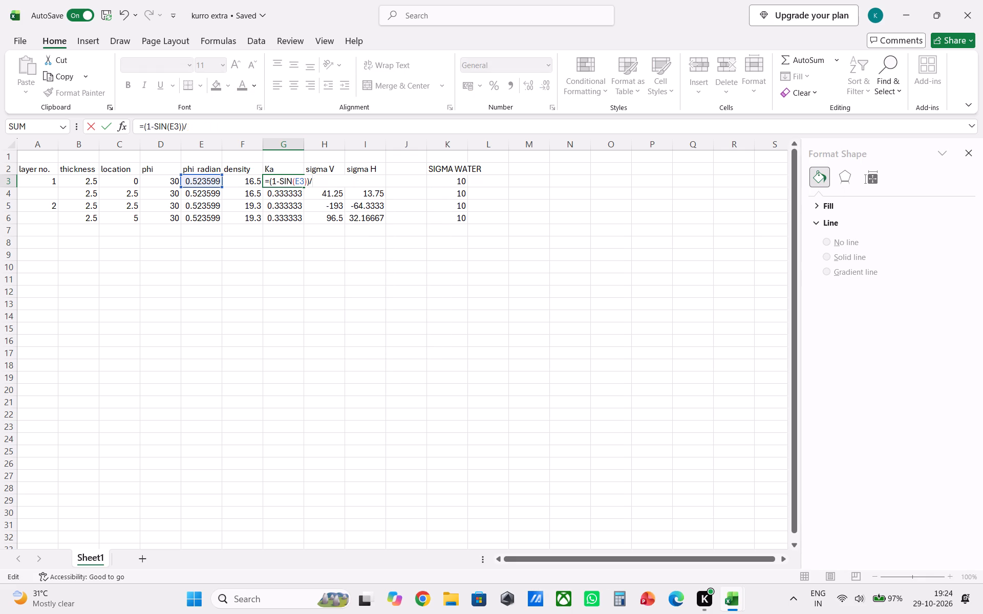
{"action": "key", "text": "BackSpace"}
{"action": "key", "text": "Return"}
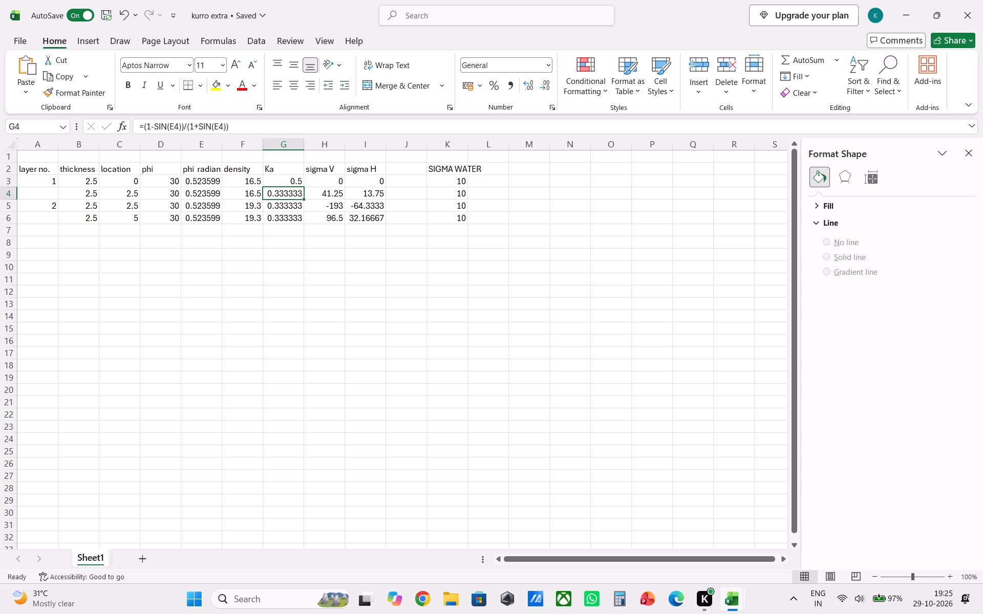
{"action": "left_click", "coordinate": [300, 184]}
{"action": "left_click_drag", "start_coordinate": [305, 187], "coordinate": [301, 209]}
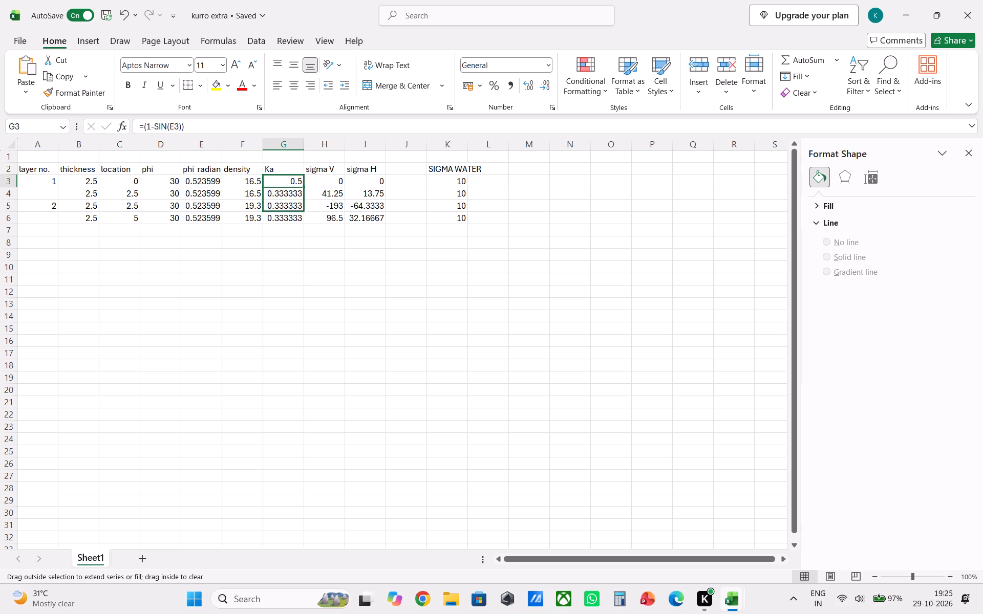
{"action": "left_click_drag", "start_coordinate": [301, 209], "coordinate": [305, 225]}
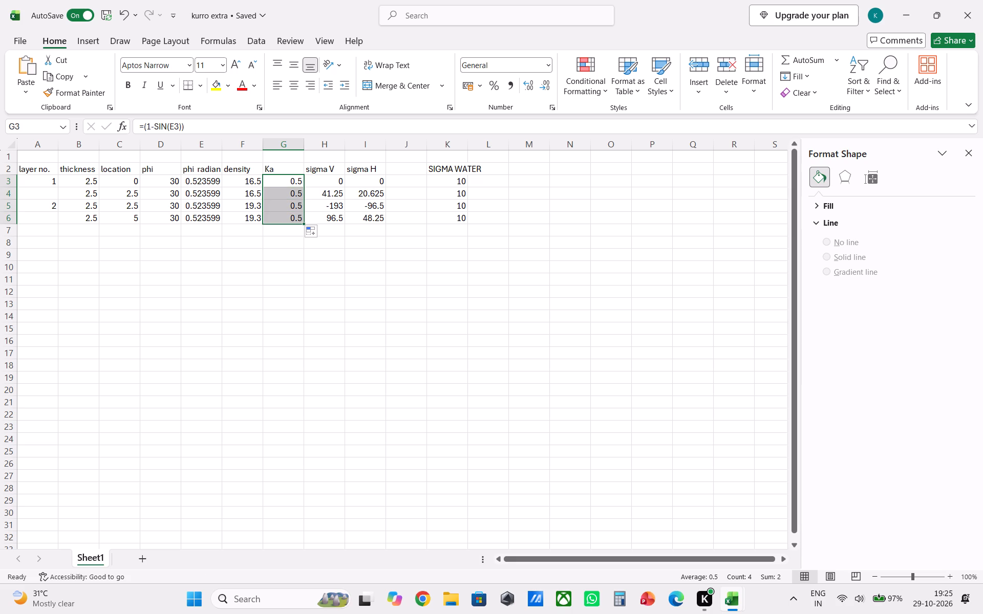
Examine the sigma V formulas in H3 and H4, keeping =F3*C3 and =F4*C4.
{"action": "double_click", "coordinate": [326, 183]}
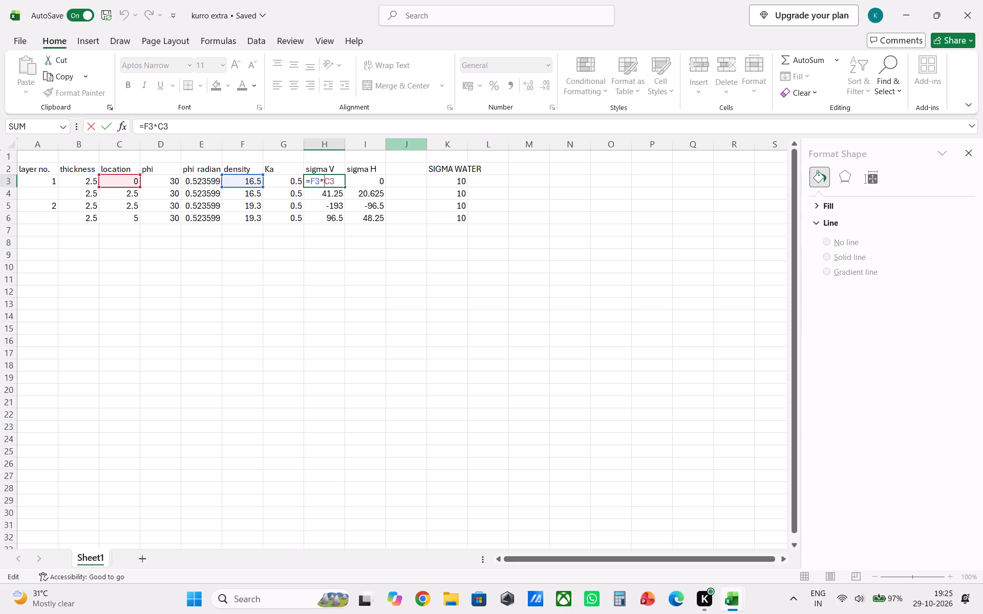
{"action": "double_click", "coordinate": [339, 195]}
{"action": "double_click", "coordinate": [325, 194]}
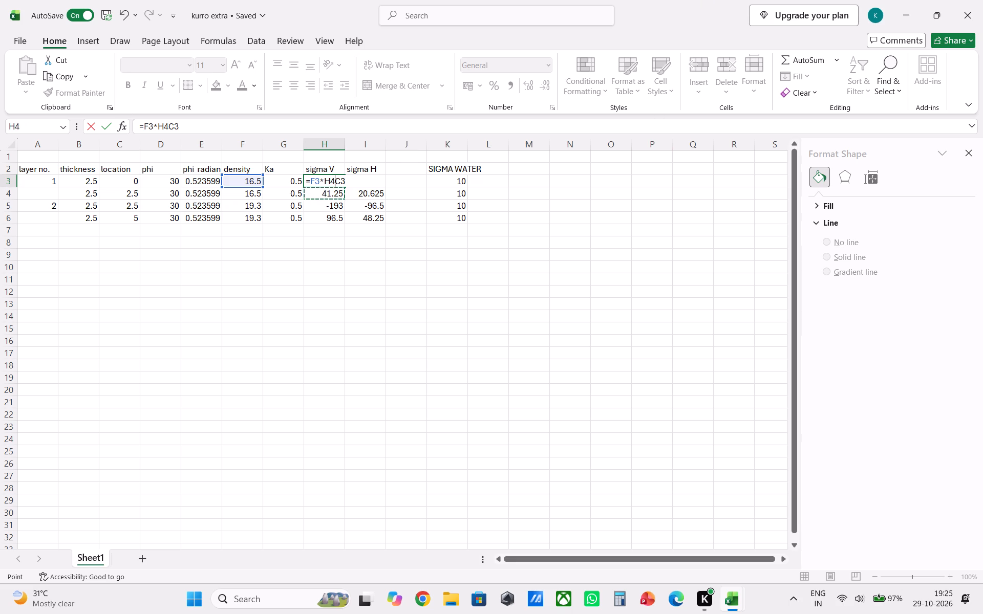
{"action": "double_click", "coordinate": [341, 193]}
{"action": "left_click", "coordinate": [289, 259]}
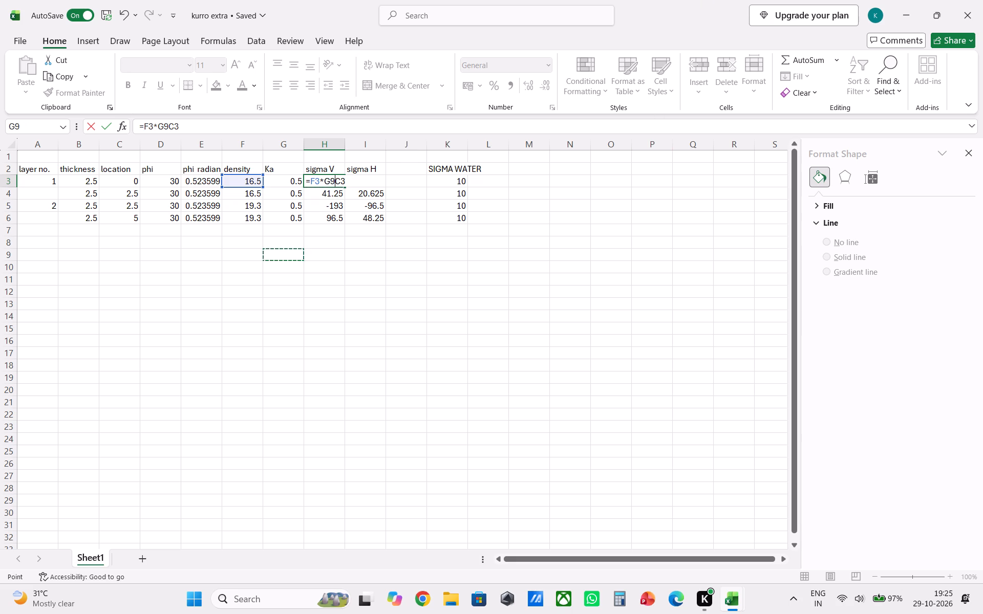
{"action": "left_click", "coordinate": [334, 201]}
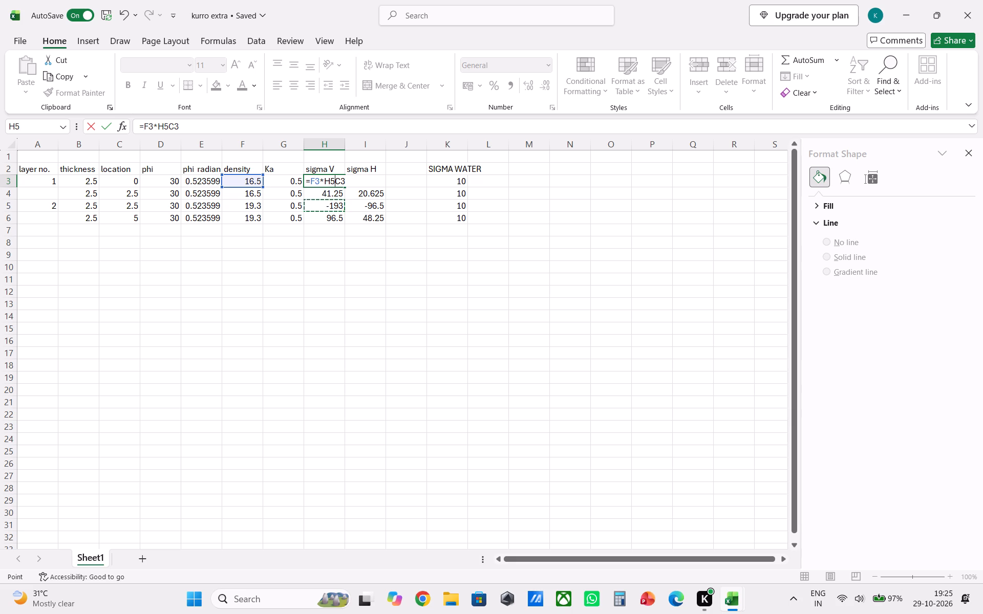
{"action": "key", "text": "BackSpace"}
{"action": "key", "text": "BackSpace"}
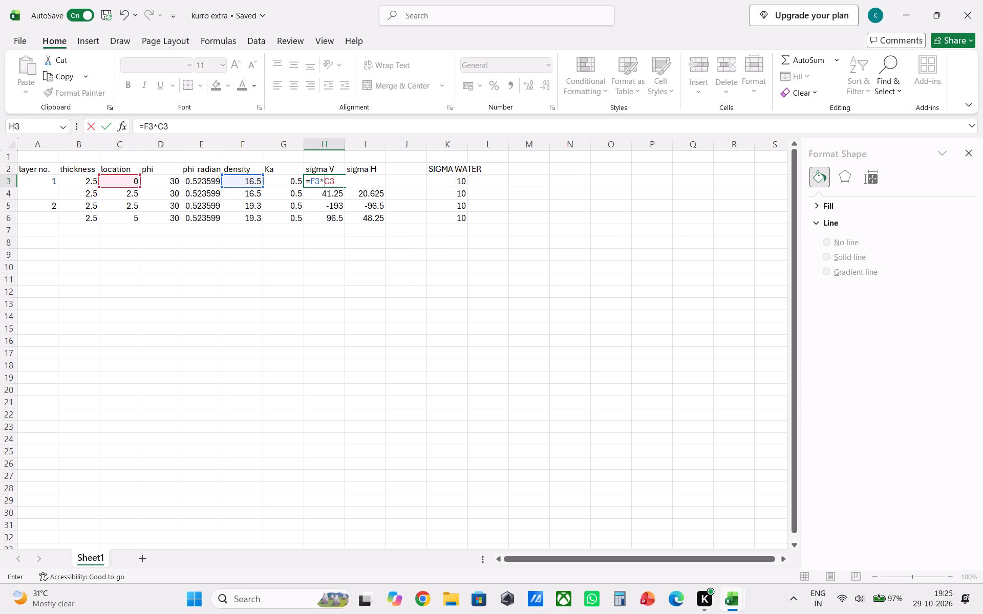
{"action": "left_click", "coordinate": [395, 133]}
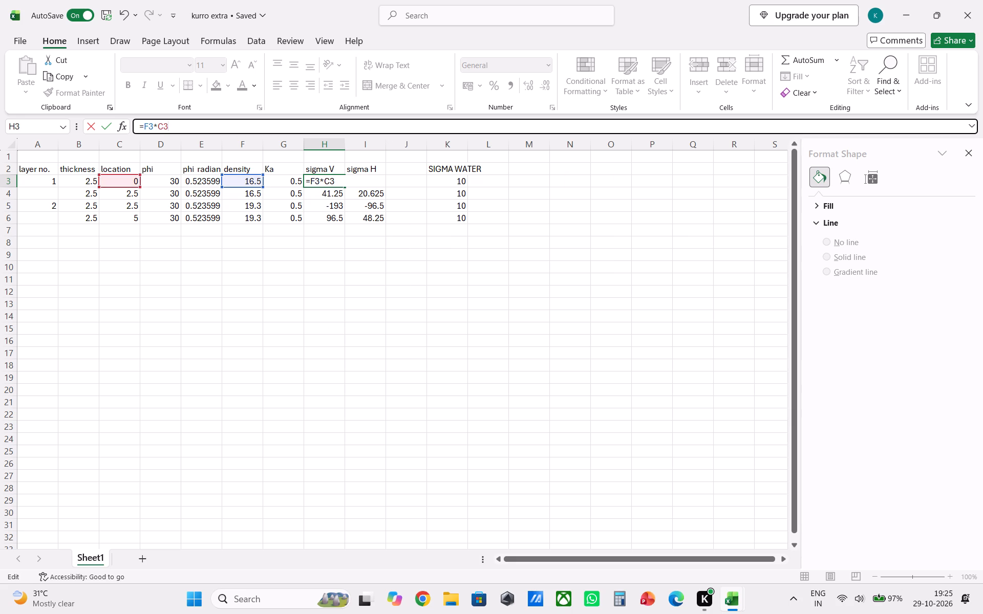
{"action": "key", "text": "Return"}
{"action": "left_click", "coordinate": [329, 191]}
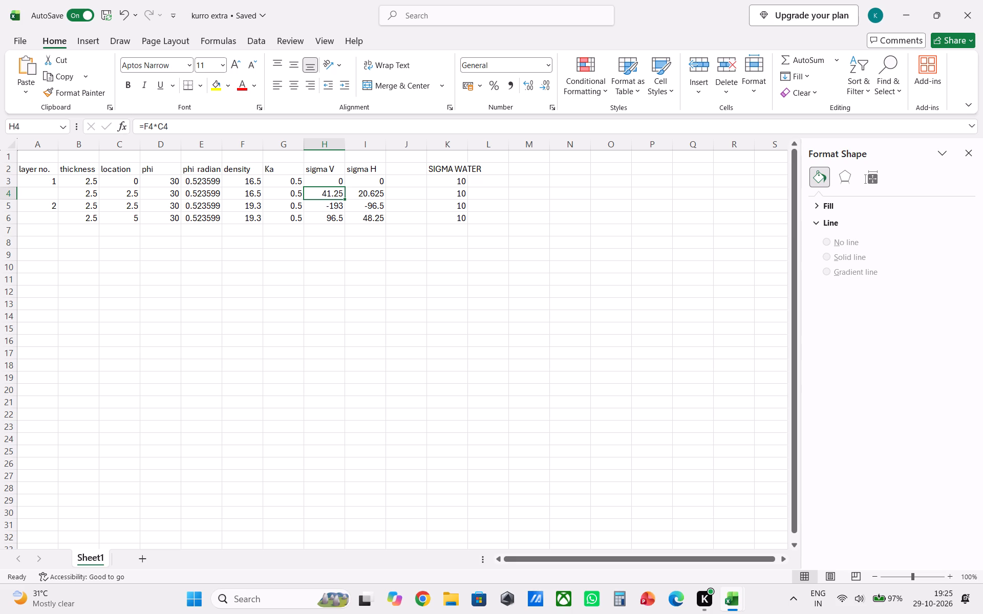
{"action": "double_click", "coordinate": [336, 192]}
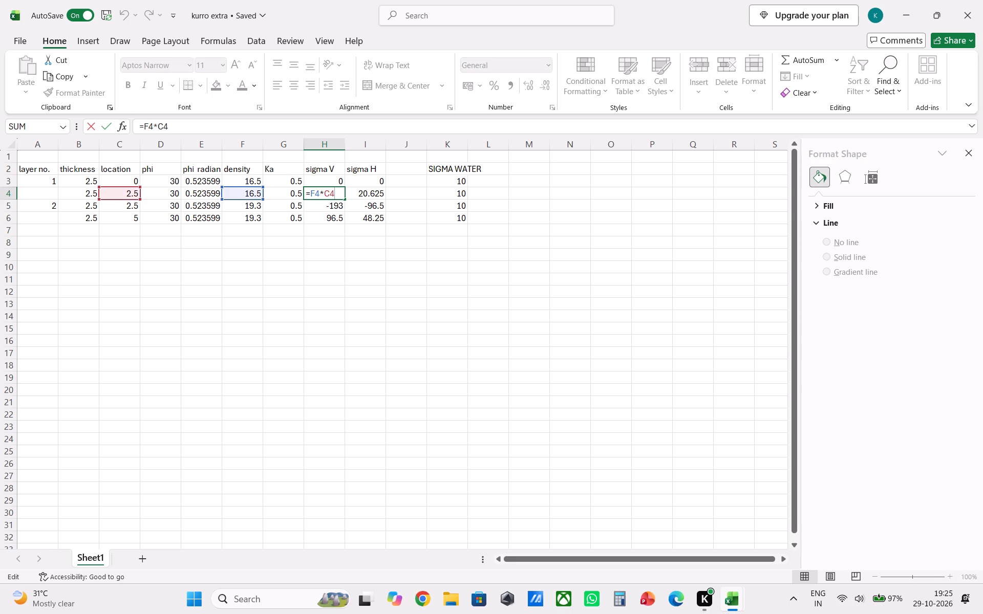
{"action": "key", "text": "Return"}
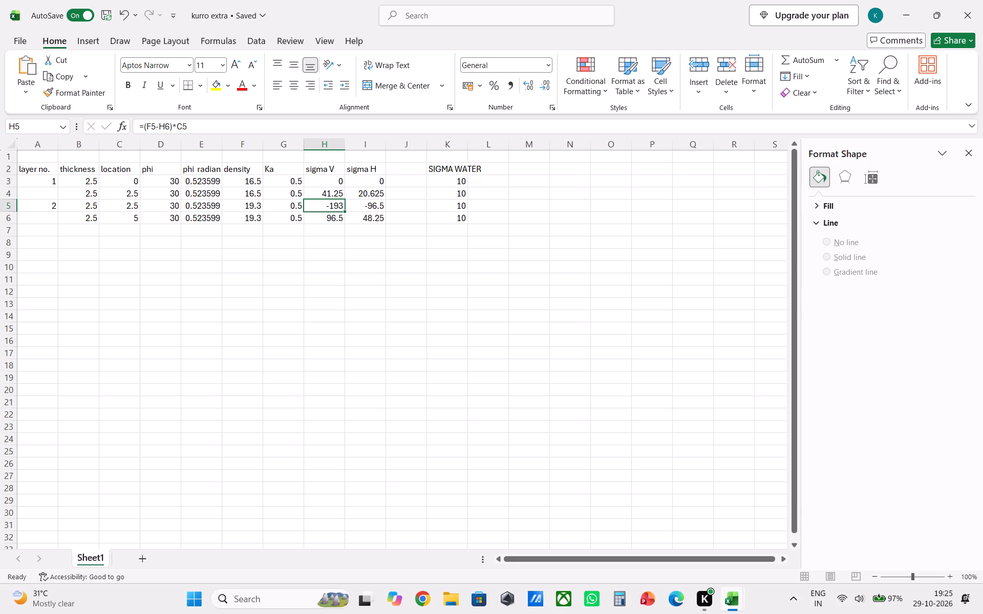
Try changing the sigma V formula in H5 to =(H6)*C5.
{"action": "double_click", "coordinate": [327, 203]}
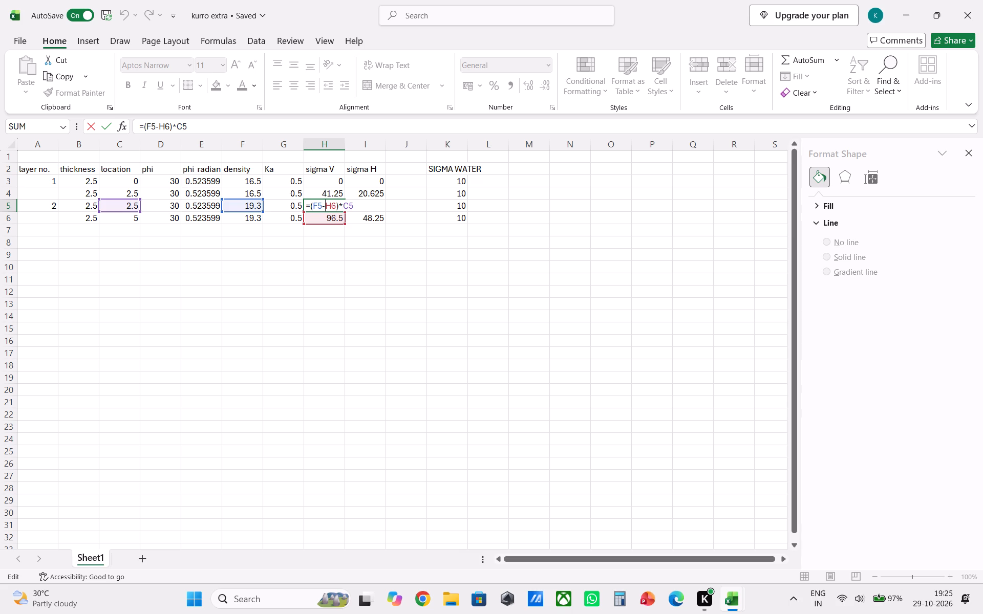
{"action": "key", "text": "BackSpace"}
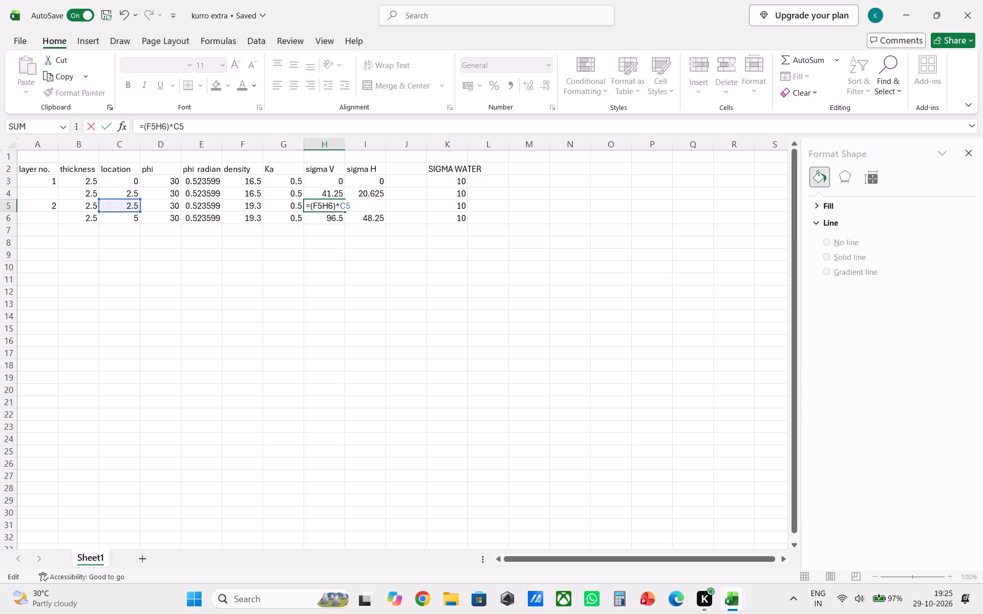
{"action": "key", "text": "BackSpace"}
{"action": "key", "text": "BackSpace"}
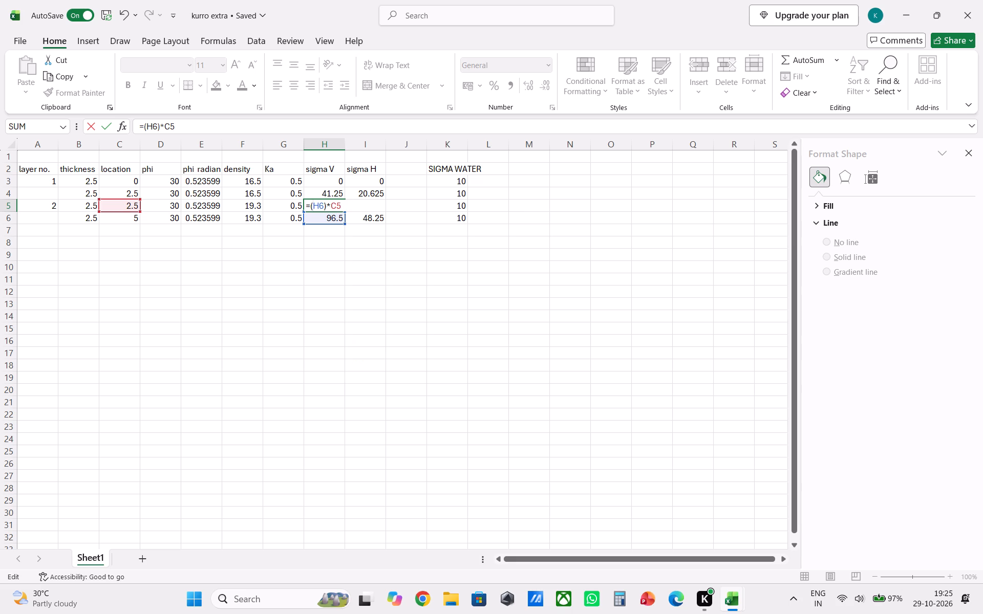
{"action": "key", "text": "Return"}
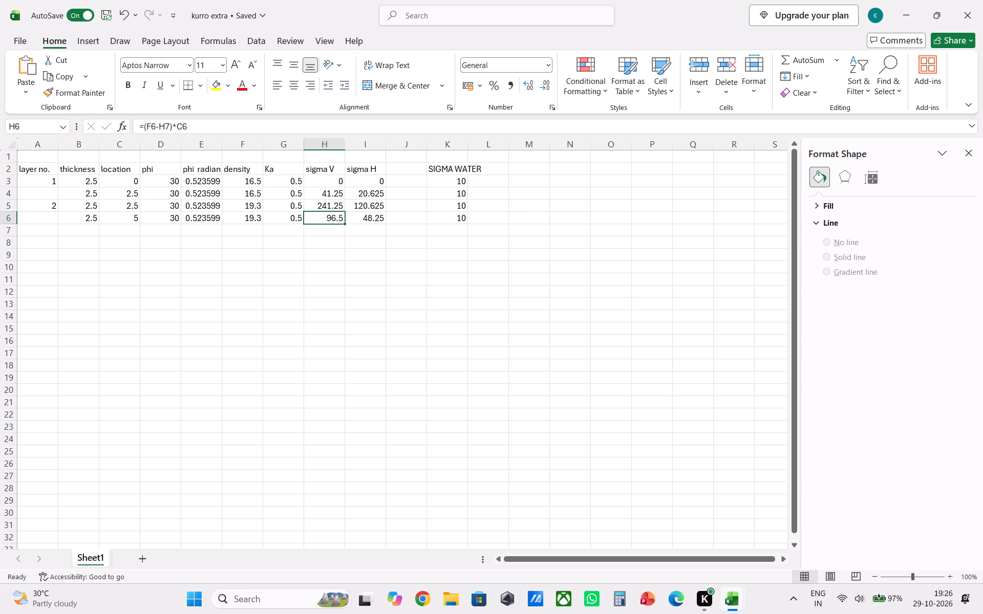
Fill the sigma V formula =F3*C3 from H3 down through H6.
{"action": "left_click", "coordinate": [339, 178]}
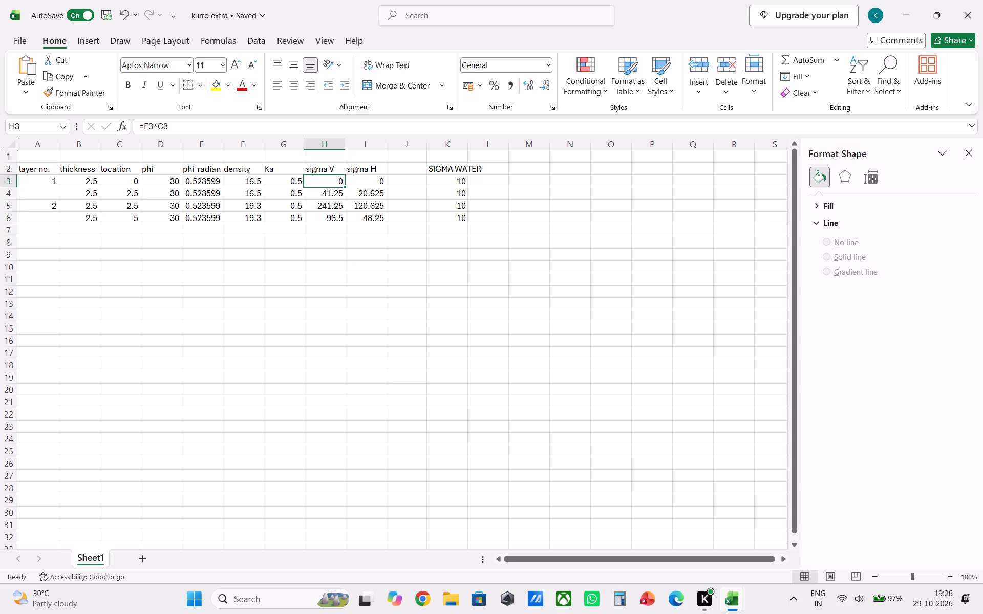
{"action": "left_click_drag", "start_coordinate": [346, 186], "coordinate": [348, 221]}
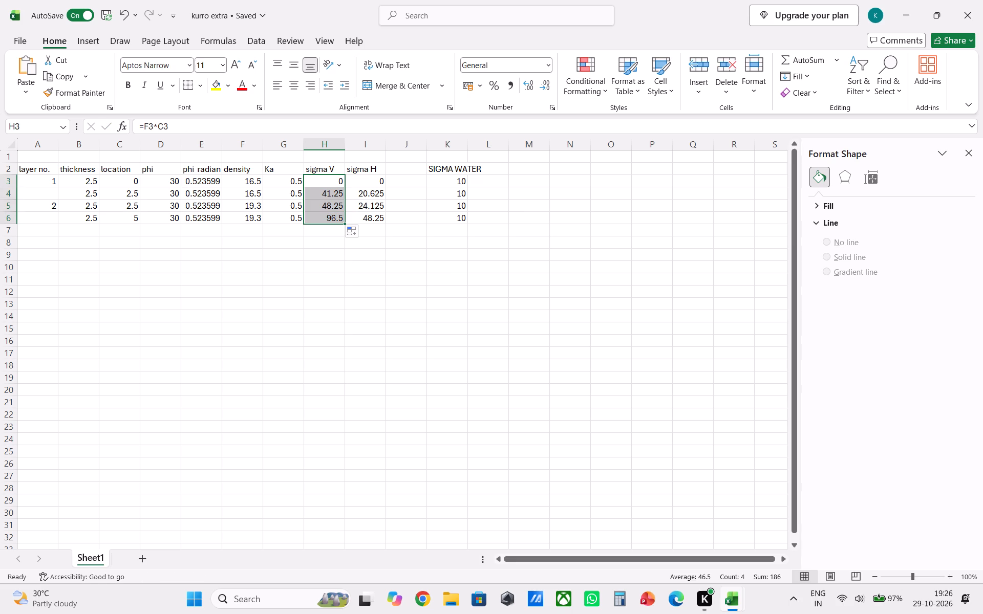
{"action": "left_click", "coordinate": [341, 246]}
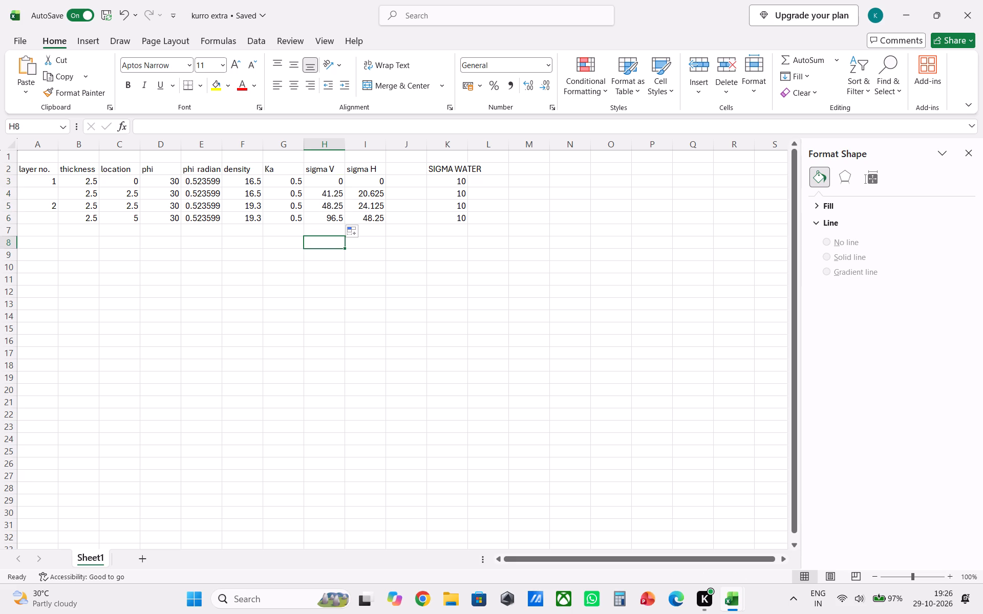
Check the cell references of the sigma V formulas in H5 and H6.
{"action": "double_click", "coordinate": [337, 206]}
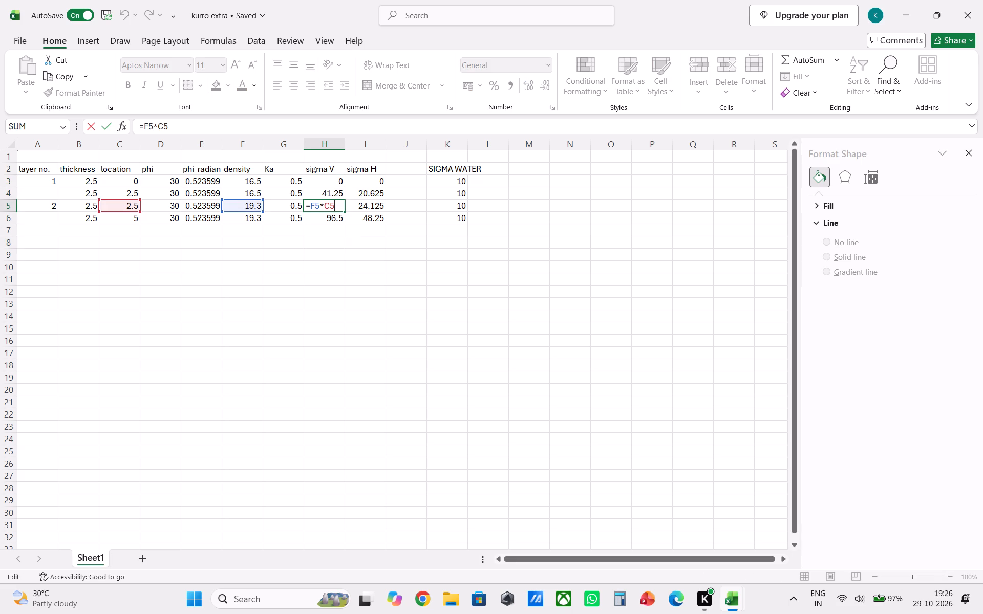
{"action": "key", "text": "Return"}
{"action": "double_click", "coordinate": [337, 212]}
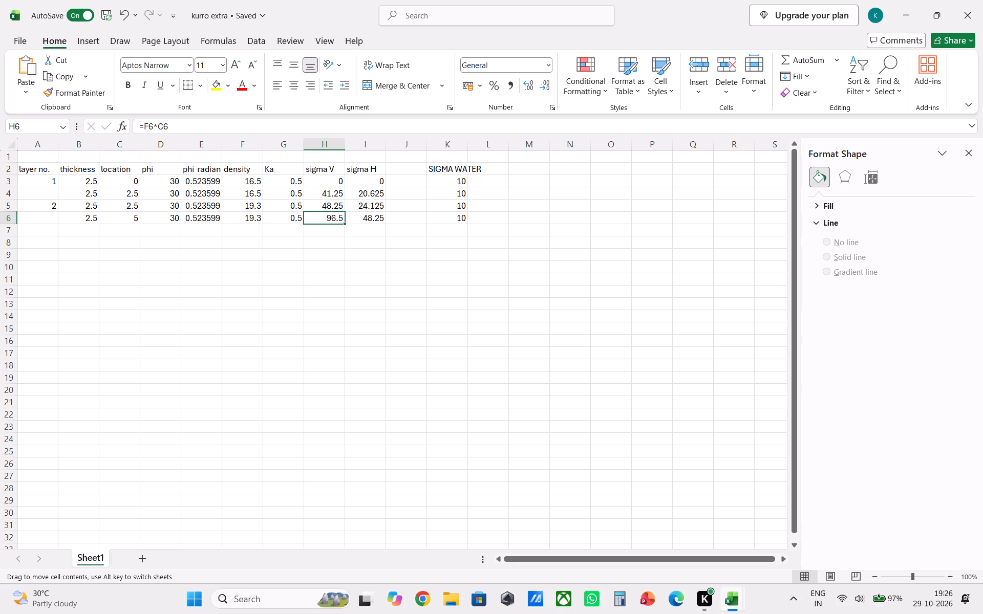
{"action": "triple_click", "coordinate": [333, 217]}
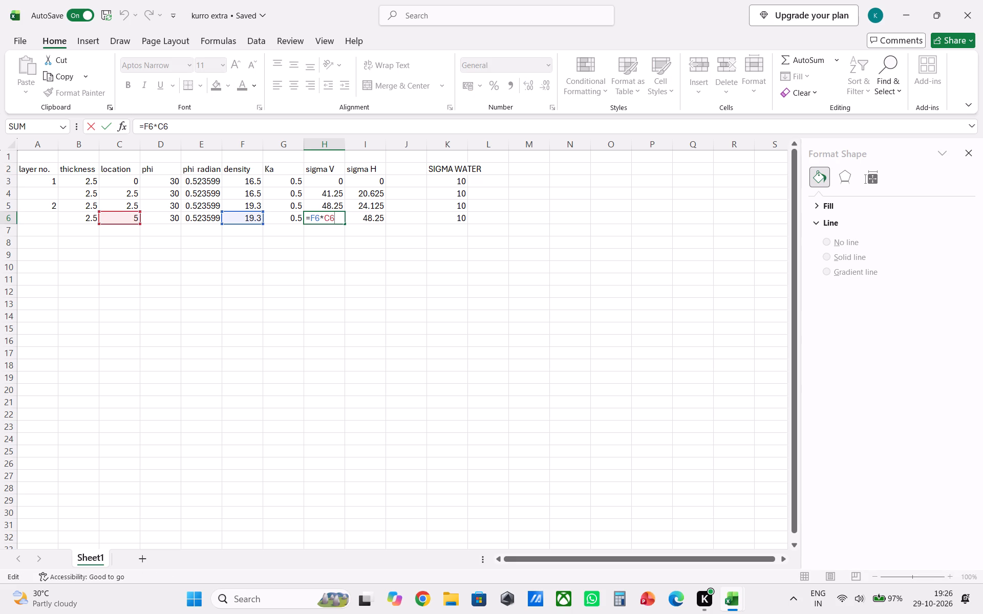
{"action": "key", "text": "Return"}
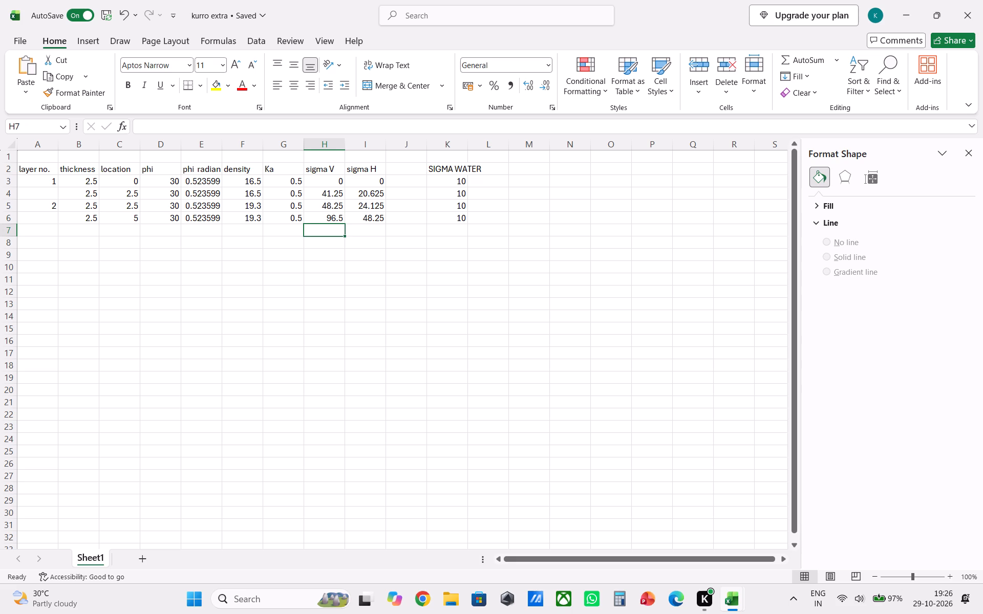
Check the sigma H formula =H3*G3 in I3 and fill it down through I6.
{"action": "left_click", "coordinate": [379, 182]}
{"action": "double_click", "coordinate": [380, 182]}
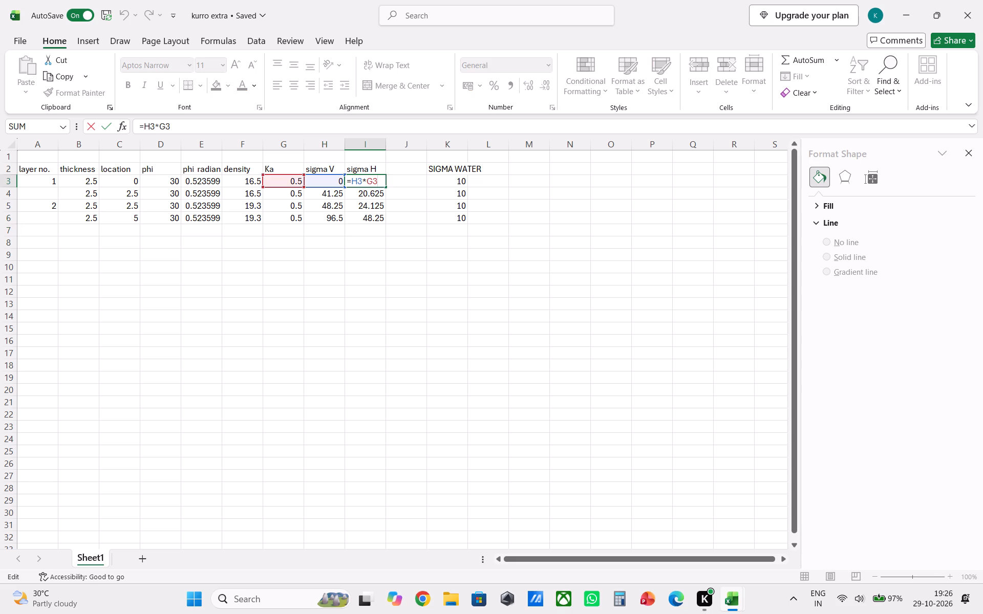
{"action": "left_click_drag", "start_coordinate": [389, 189], "coordinate": [390, 199]}
{"action": "left_click", "coordinate": [376, 182]}
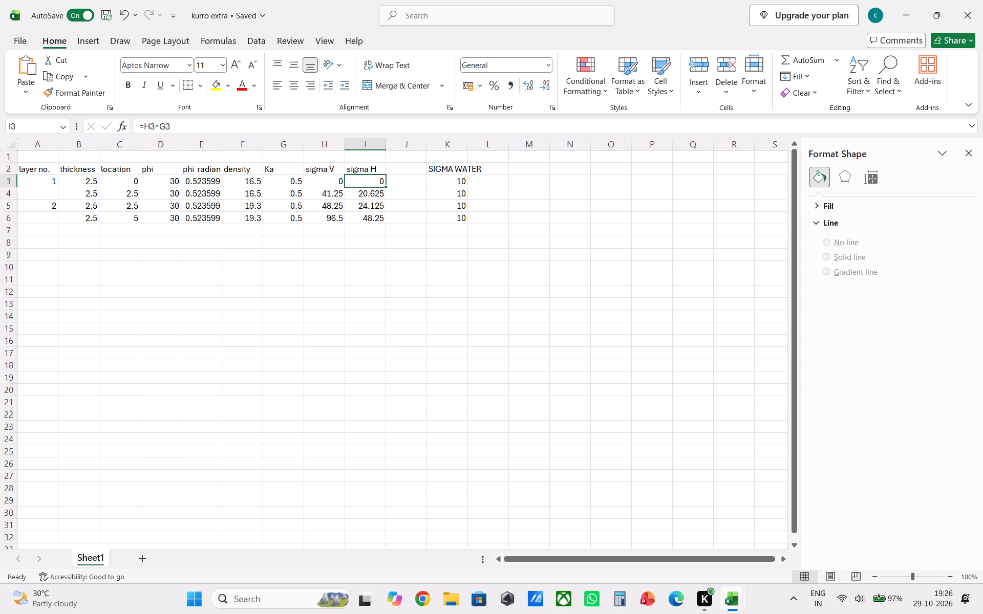
{"action": "left_click_drag", "start_coordinate": [387, 185], "coordinate": [384, 220]}
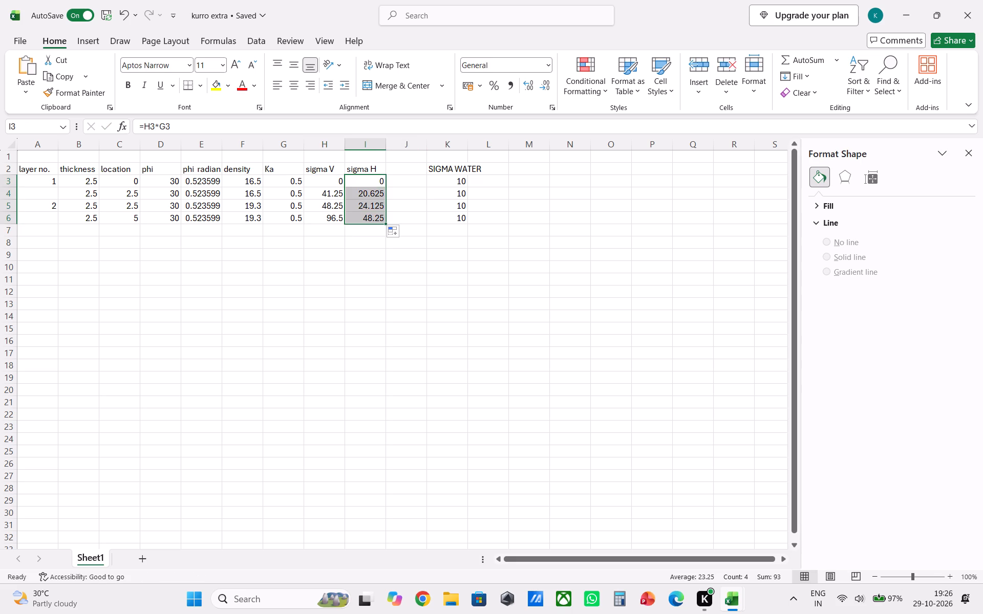
Clear the sigma H cells I4 to I6 and refill them with the I3 formula =H3*G3.
{"action": "left_click", "coordinate": [380, 240]}
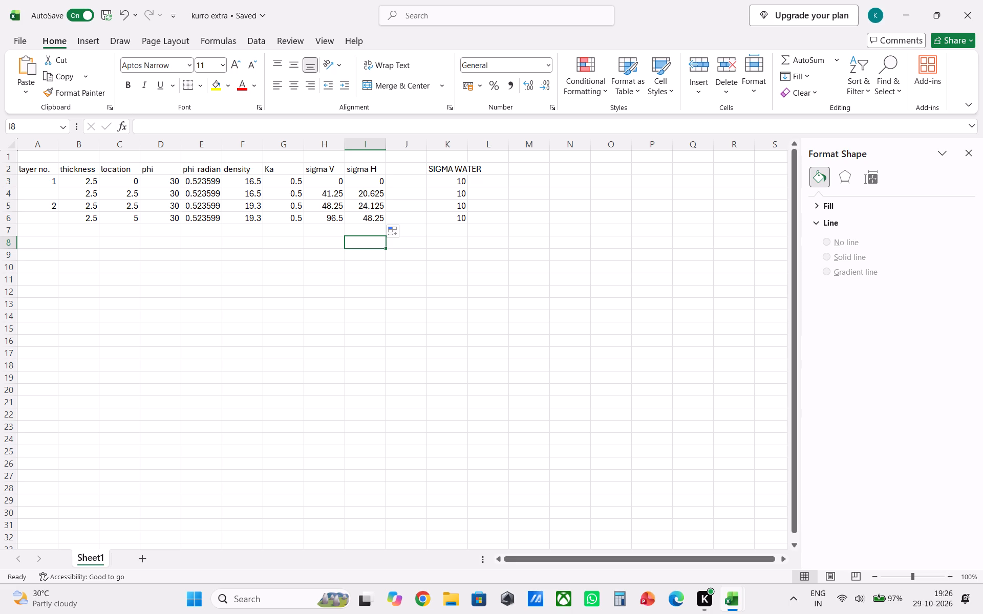
{"action": "left_click_drag", "start_coordinate": [374, 190], "coordinate": [380, 218]}
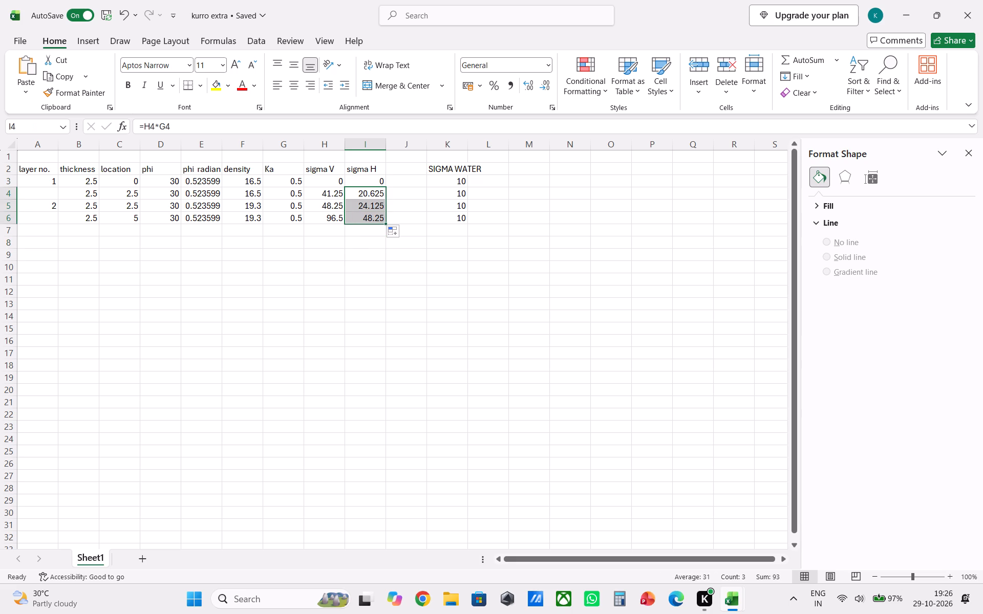
{"action": "key", "text": "Delete"}
{"action": "double_click", "coordinate": [374, 178]}
{"action": "left_click_drag", "start_coordinate": [384, 184], "coordinate": [385, 184]}
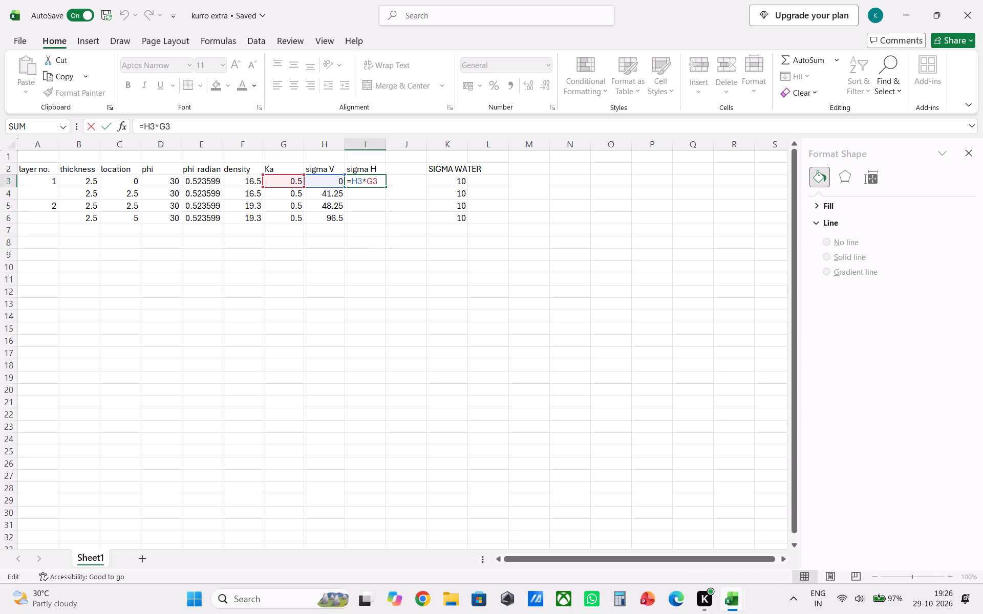
{"action": "left_click_drag", "start_coordinate": [385, 184], "coordinate": [389, 197]}
{"action": "left_click", "coordinate": [390, 196]}
{"action": "left_click", "coordinate": [377, 184]}
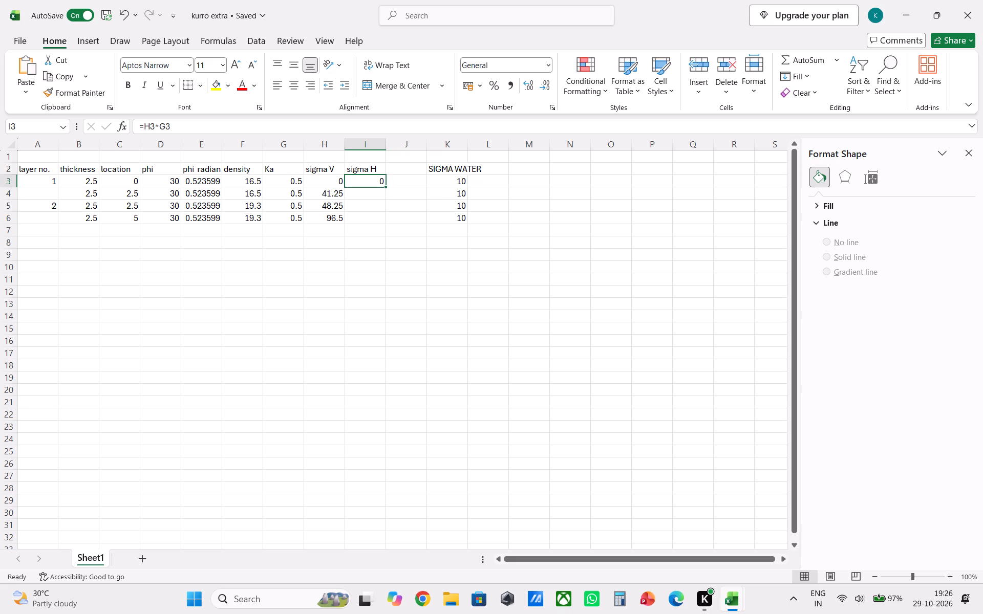
{"action": "left_click_drag", "start_coordinate": [384, 187], "coordinate": [379, 223]}
{"action": "left_click", "coordinate": [378, 252]}
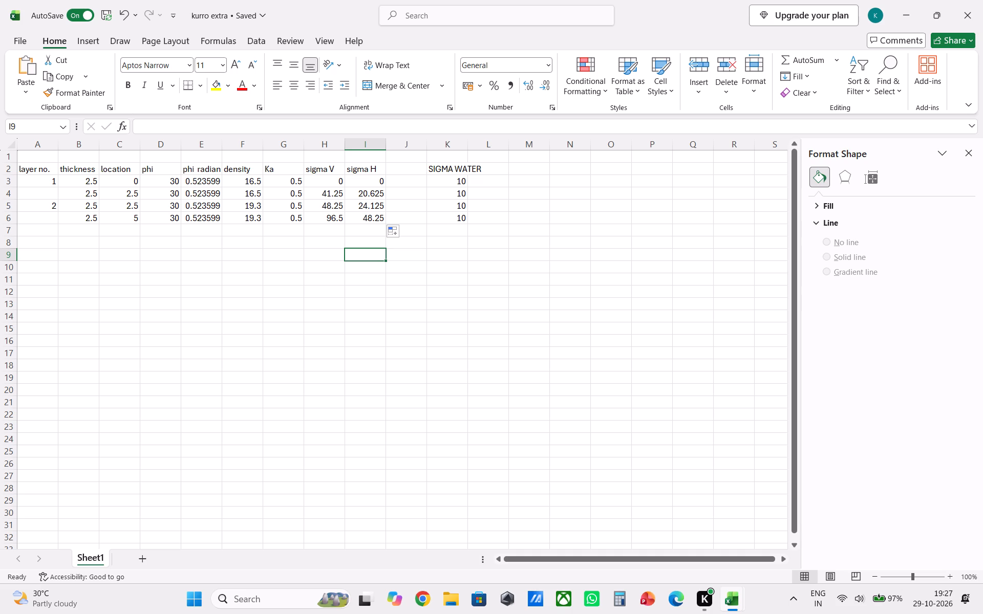
Clear the sigma H formula in I5 and refill the cell from the formula in I4.
{"action": "double_click", "coordinate": [364, 206]}
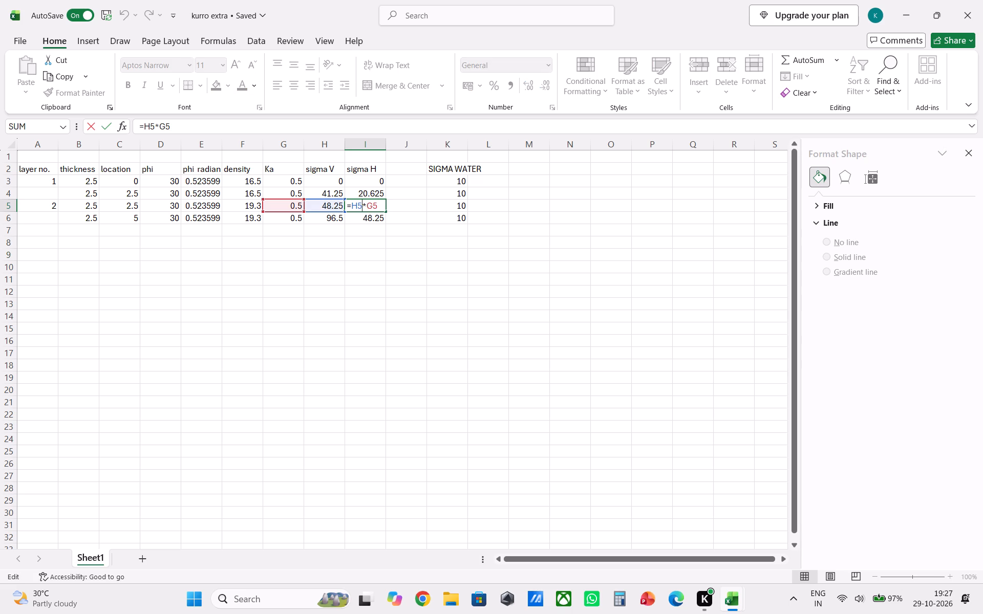
{"action": "left_click", "coordinate": [380, 208]}
{"action": "left_click", "coordinate": [382, 205]}
{"action": "key", "text": "BackSpace"}
{"action": "key", "text": "BackSpace"}
{"action": "key", "text": "BackSpace"}
{"action": "key", "text": "BackSpace"}
{"action": "key", "text": "BackSpace"}
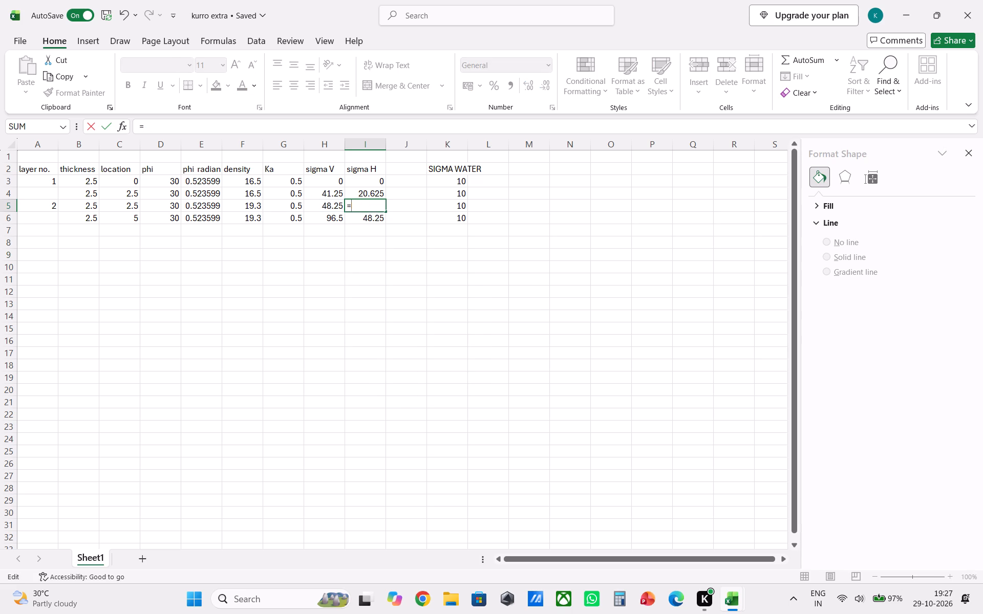
{"action": "key", "text": "BackSpace"}
{"action": "left_click", "coordinate": [426, 241]}
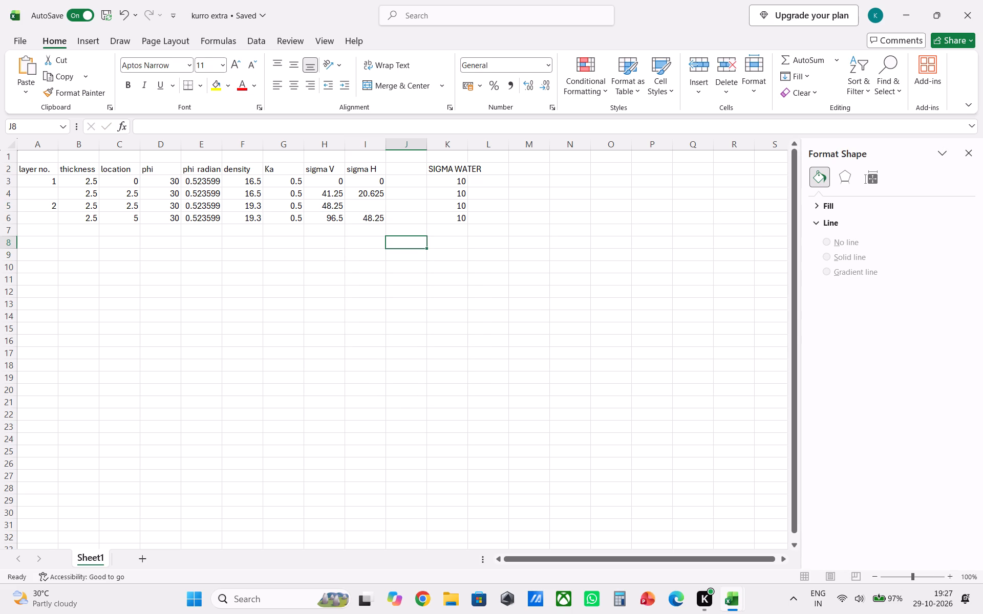
{"action": "left_click", "coordinate": [374, 194]}
{"action": "left_click_drag", "start_coordinate": [385, 198], "coordinate": [385, 202]}
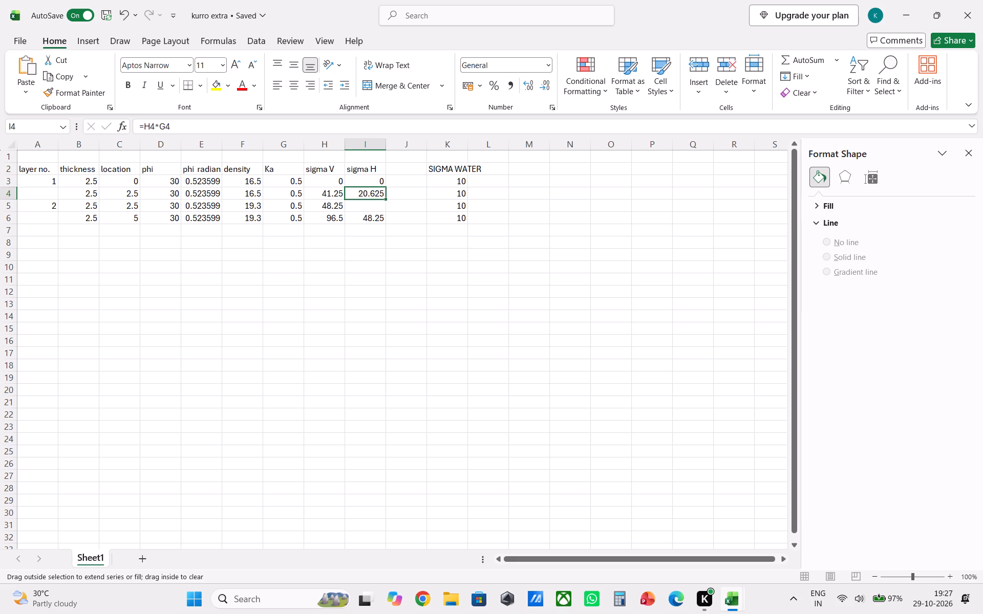
{"action": "left_click_drag", "start_coordinate": [385, 202], "coordinate": [385, 206]}
{"action": "left_click", "coordinate": [383, 258]}
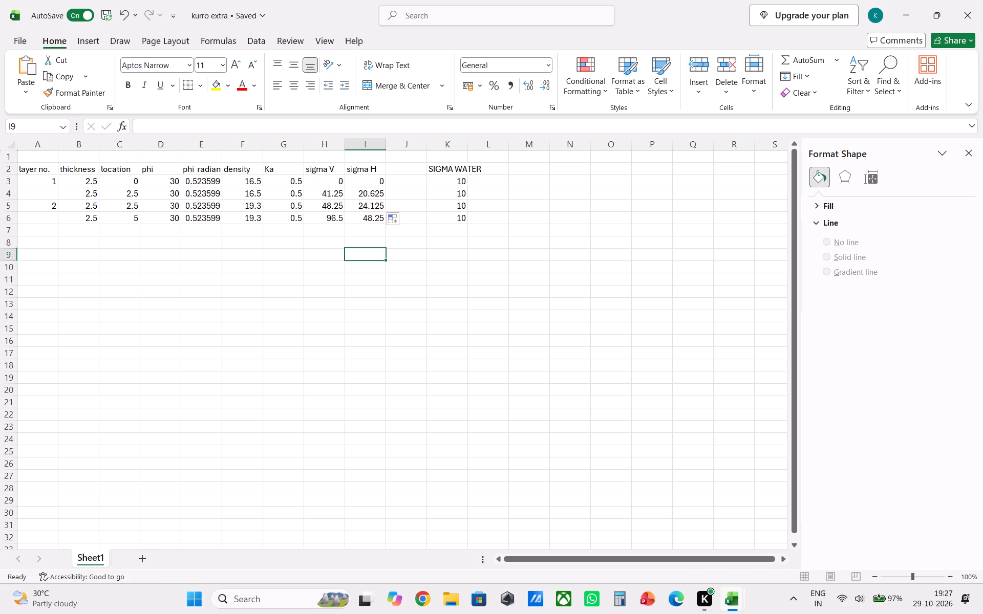
Insert a scatter chart with straight lines and markers from the location and sigma H columns, rows 2 to 6.
{"action": "left_click_drag", "start_coordinate": [367, 169], "coordinate": [388, 216]}
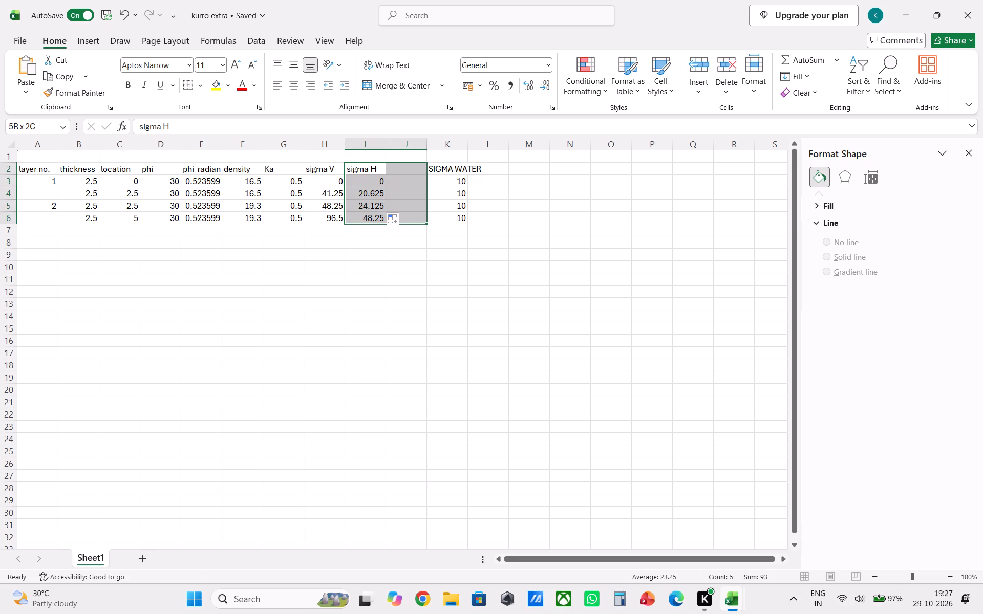
{"action": "left_click_drag", "start_coordinate": [388, 216], "coordinate": [379, 216]}
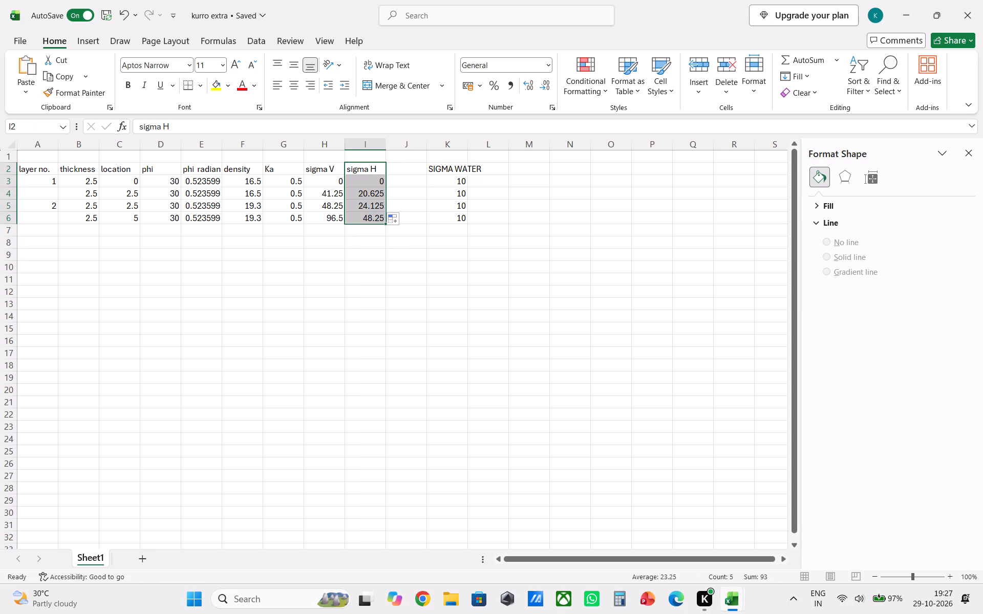
{"action": "left_click_drag", "start_coordinate": [130, 169], "coordinate": [127, 213], "text": "ctrl"}
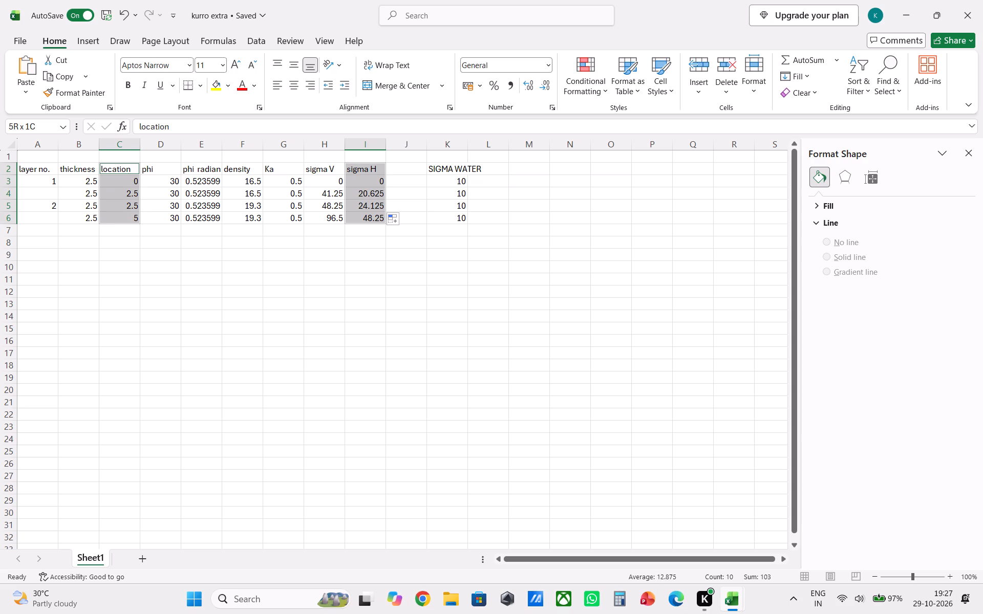
{"action": "left_click_drag", "start_coordinate": [127, 213], "coordinate": [127, 215], "text": "ctrl"}
{"action": "left_click", "coordinate": [91, 39]}
{"action": "left_click", "coordinate": [382, 95]}
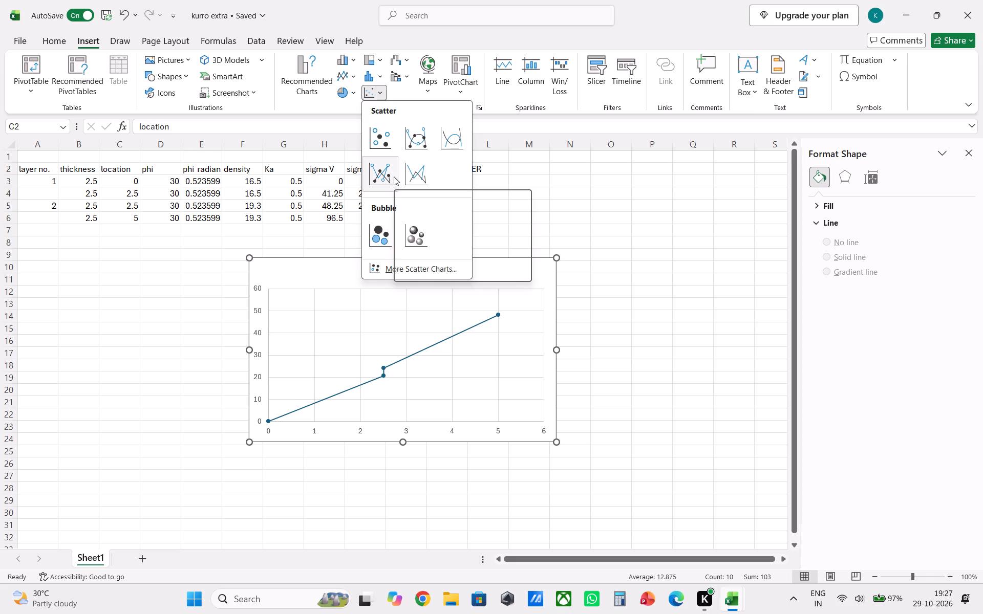
{"action": "left_click", "coordinate": [394, 177]}
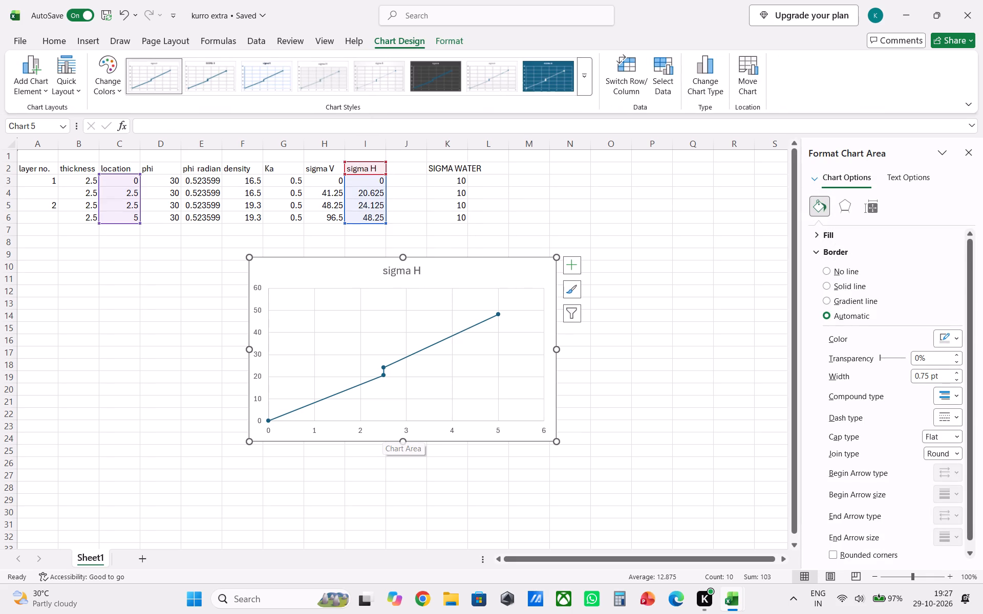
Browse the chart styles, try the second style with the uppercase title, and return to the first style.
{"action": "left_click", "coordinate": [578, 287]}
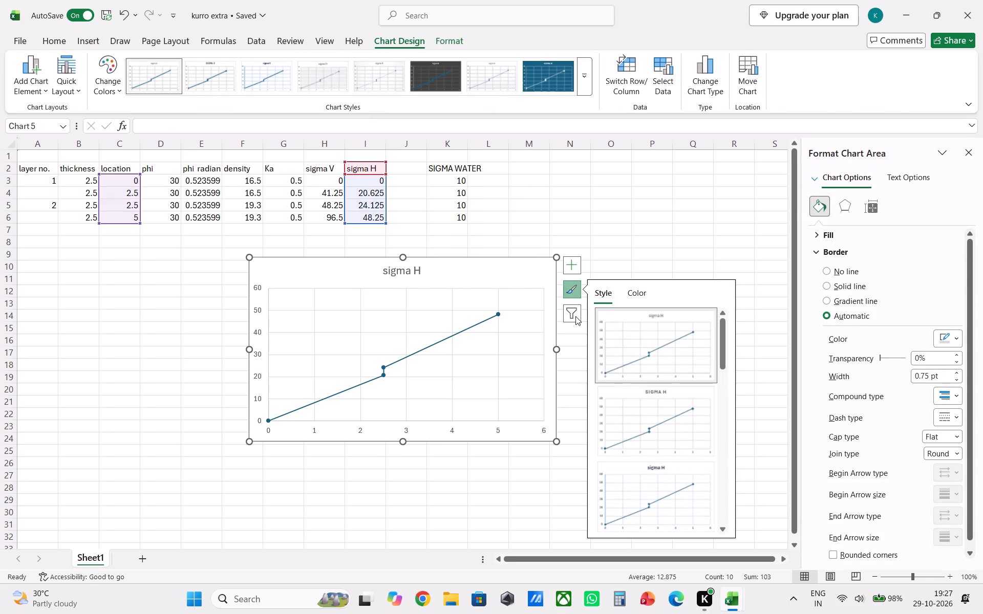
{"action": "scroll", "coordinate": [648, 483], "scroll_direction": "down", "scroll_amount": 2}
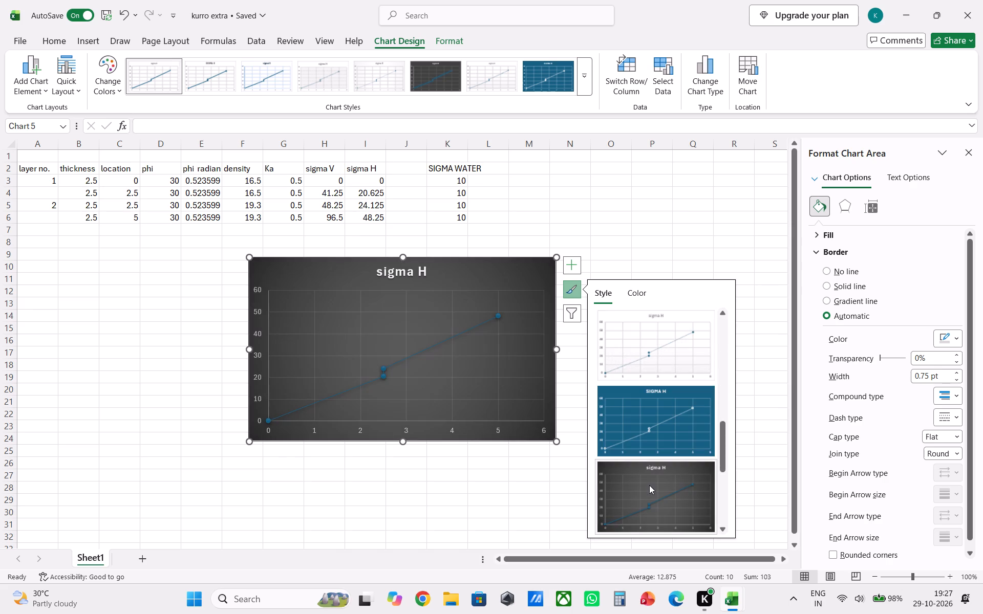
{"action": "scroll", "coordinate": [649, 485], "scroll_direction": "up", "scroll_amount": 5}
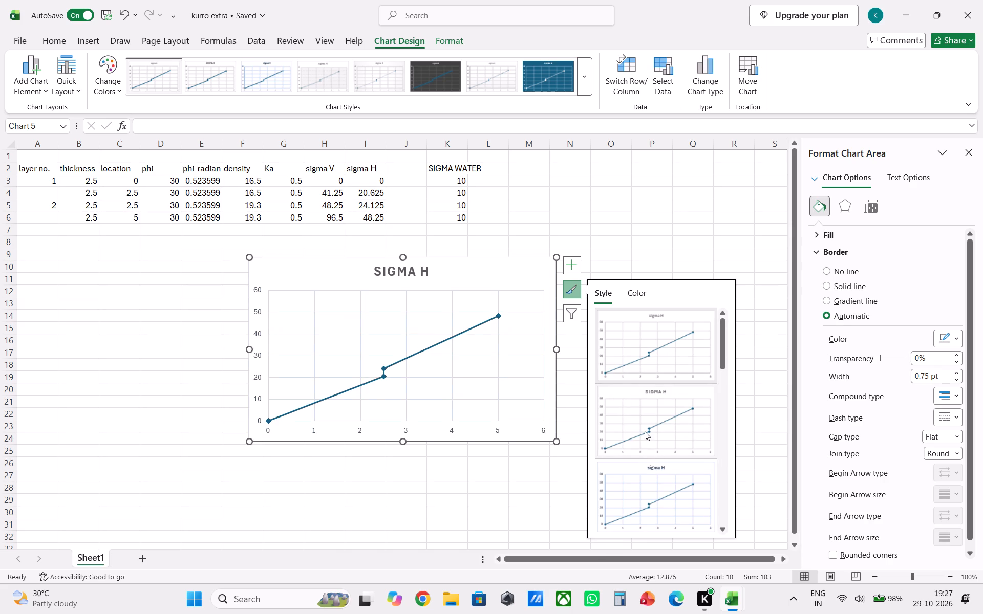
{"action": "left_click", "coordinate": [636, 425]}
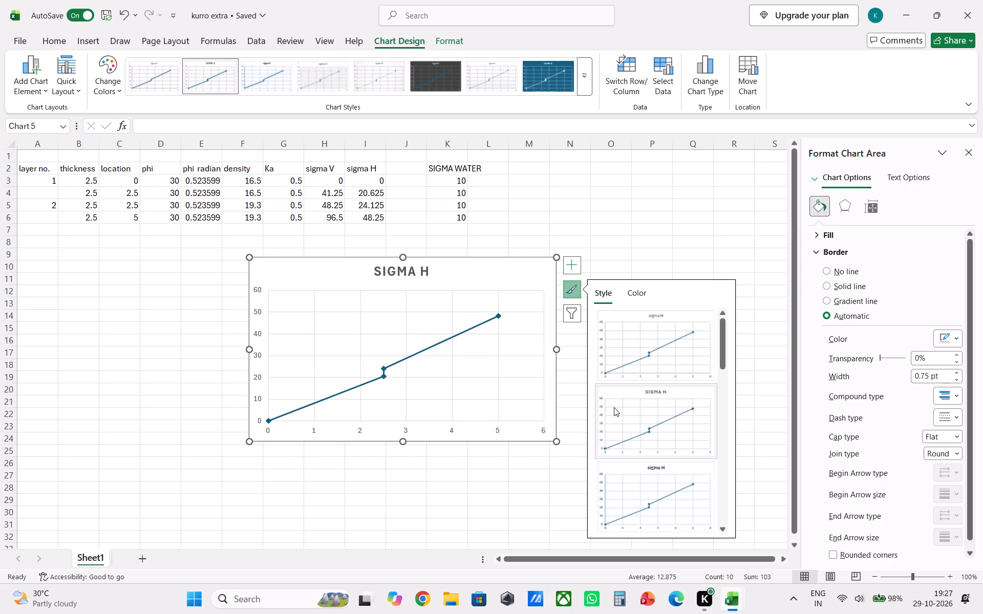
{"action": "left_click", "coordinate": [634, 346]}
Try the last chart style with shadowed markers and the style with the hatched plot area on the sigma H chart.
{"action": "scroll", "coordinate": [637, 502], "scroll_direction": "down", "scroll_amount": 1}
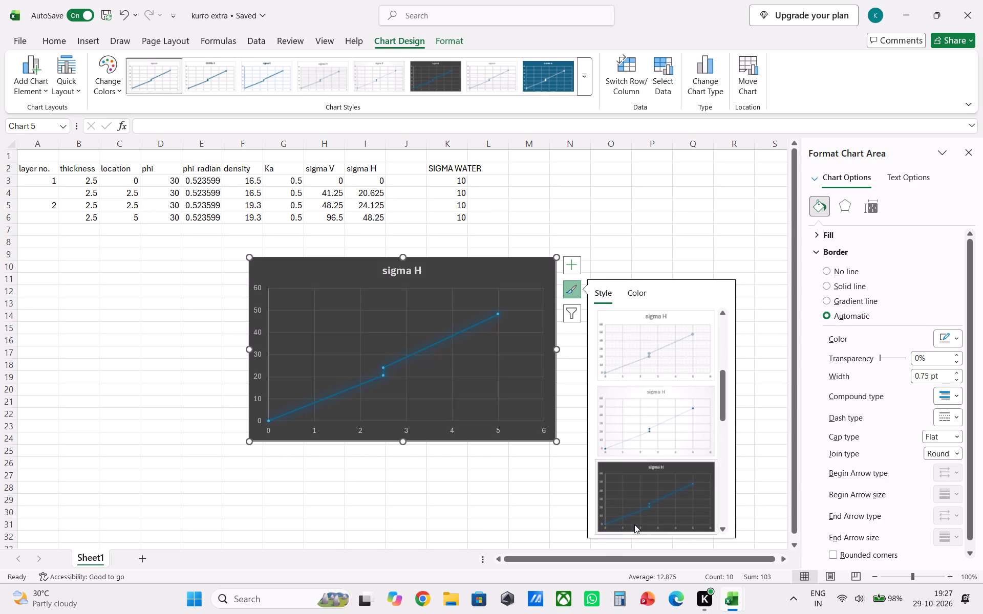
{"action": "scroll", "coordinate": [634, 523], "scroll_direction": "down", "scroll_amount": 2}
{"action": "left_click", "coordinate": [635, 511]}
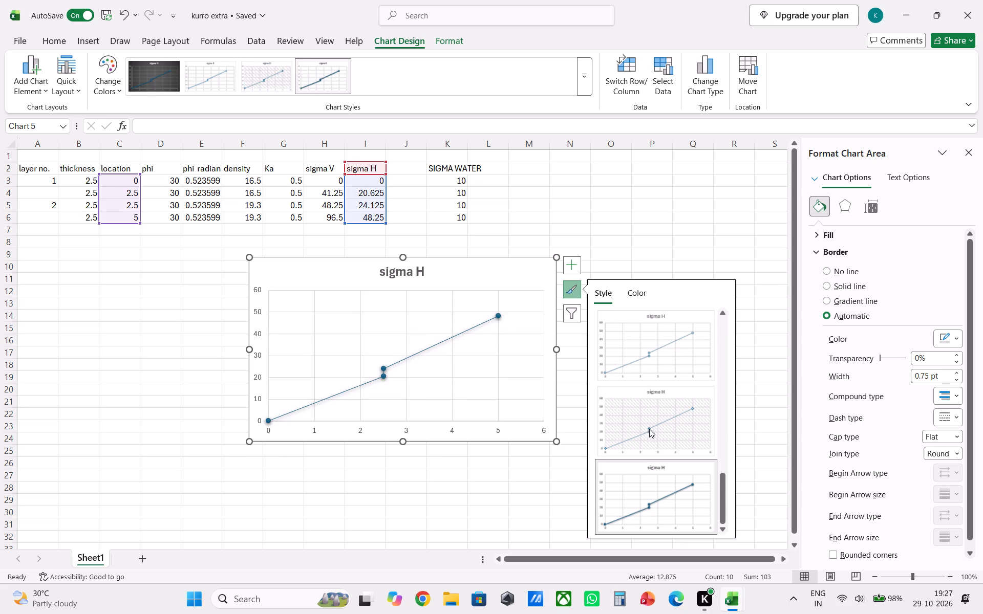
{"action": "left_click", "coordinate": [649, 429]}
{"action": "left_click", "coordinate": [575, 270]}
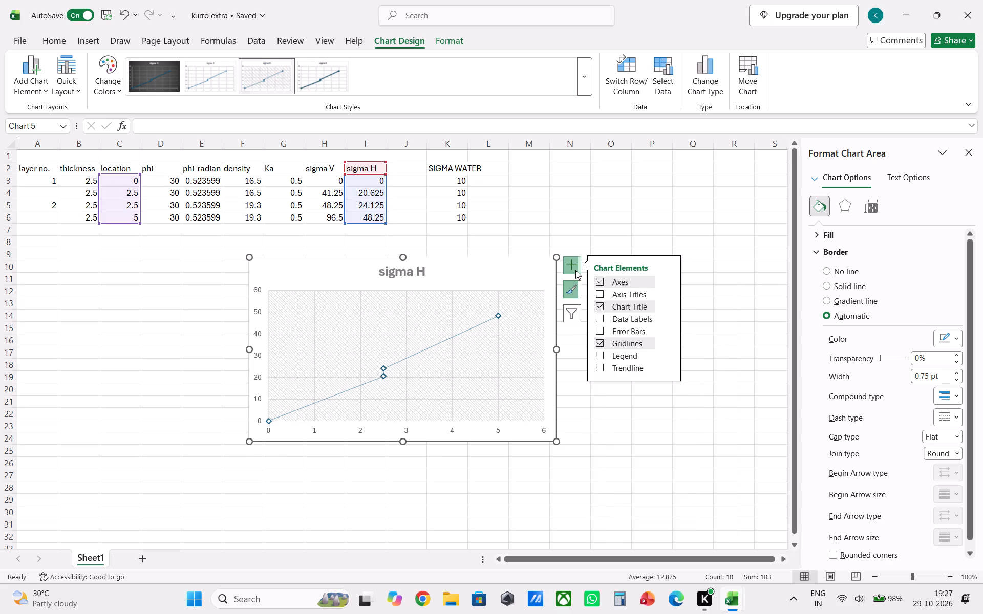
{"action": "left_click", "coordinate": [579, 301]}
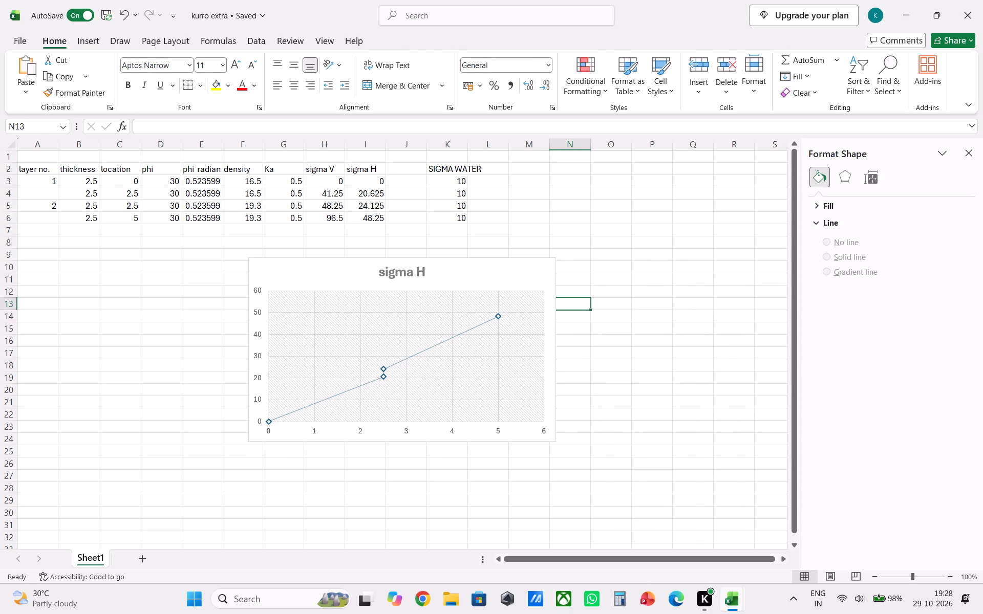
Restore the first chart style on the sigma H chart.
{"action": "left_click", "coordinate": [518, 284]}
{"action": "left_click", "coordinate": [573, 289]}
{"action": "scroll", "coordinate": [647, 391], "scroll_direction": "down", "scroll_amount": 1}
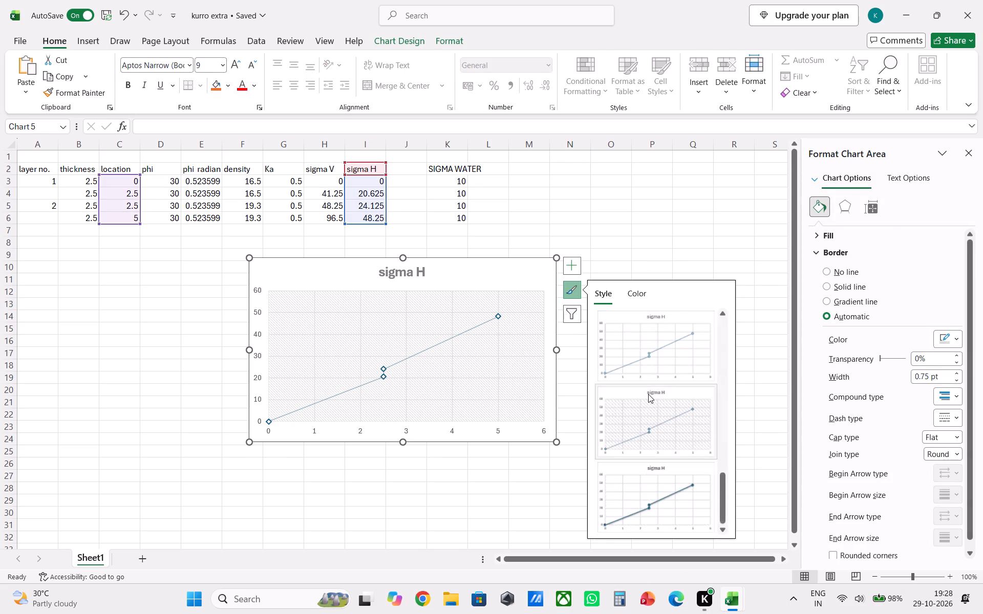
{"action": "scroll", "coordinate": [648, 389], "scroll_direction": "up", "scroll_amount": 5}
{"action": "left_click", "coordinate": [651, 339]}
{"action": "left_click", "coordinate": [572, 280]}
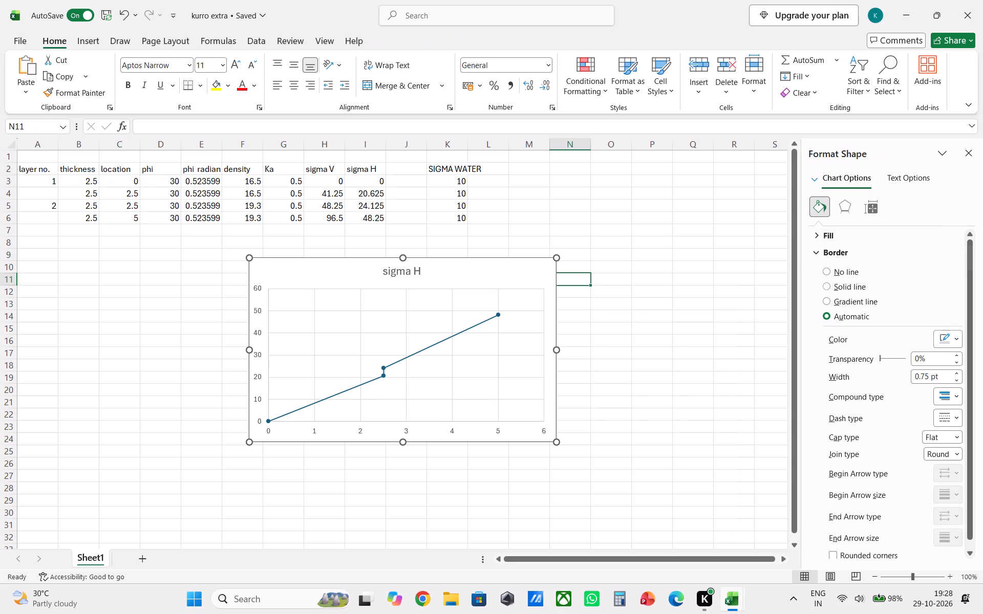
Examine the available chart elements and the series values and names in the sigma H chart's filters.
{"action": "left_click", "coordinate": [499, 278]}
{"action": "left_click", "coordinate": [574, 269]}
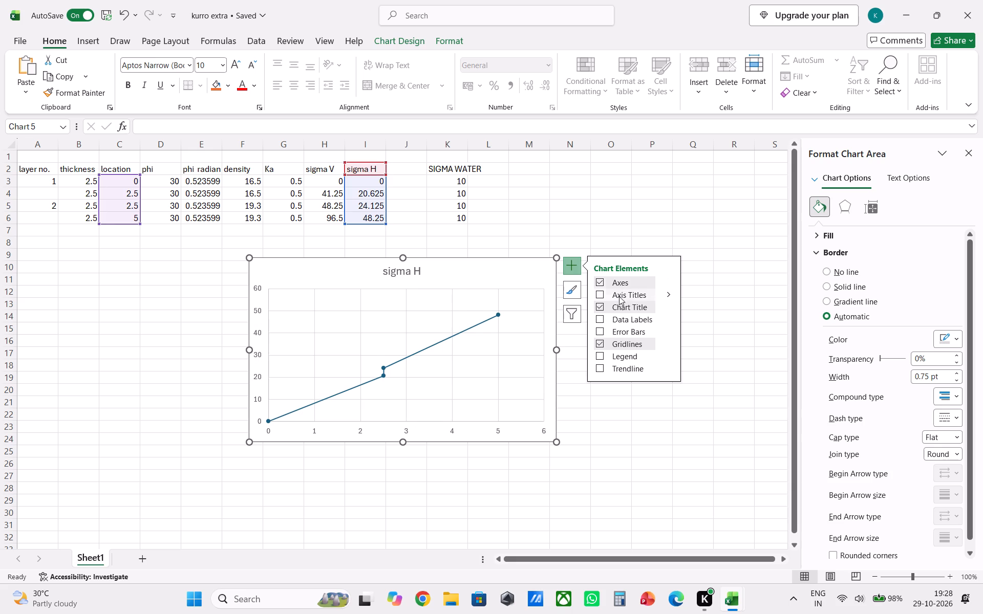
{"action": "left_click", "coordinate": [576, 311]}
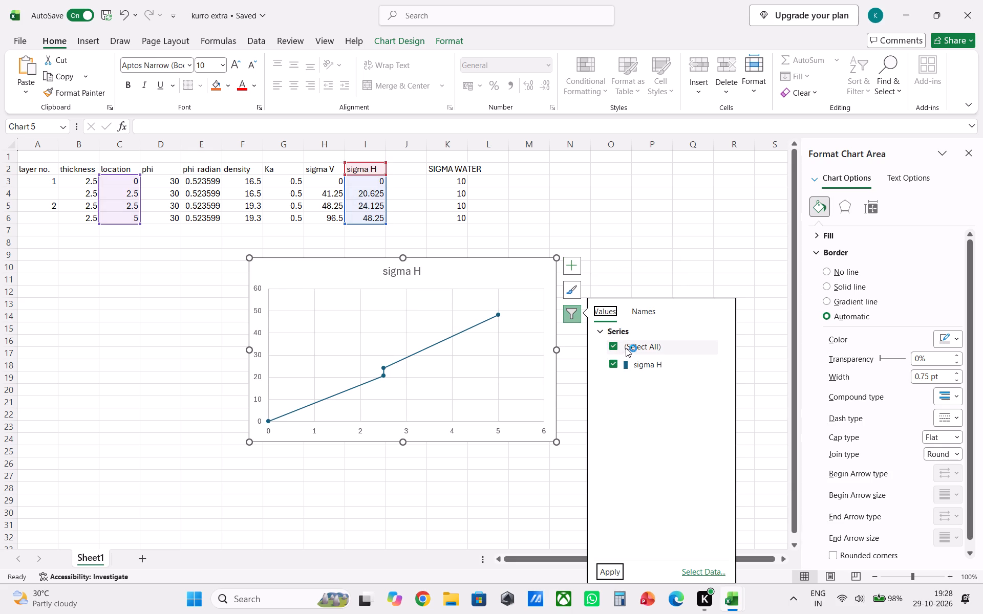
{"action": "left_click", "coordinate": [617, 328]}
{"action": "left_click", "coordinate": [619, 334]}
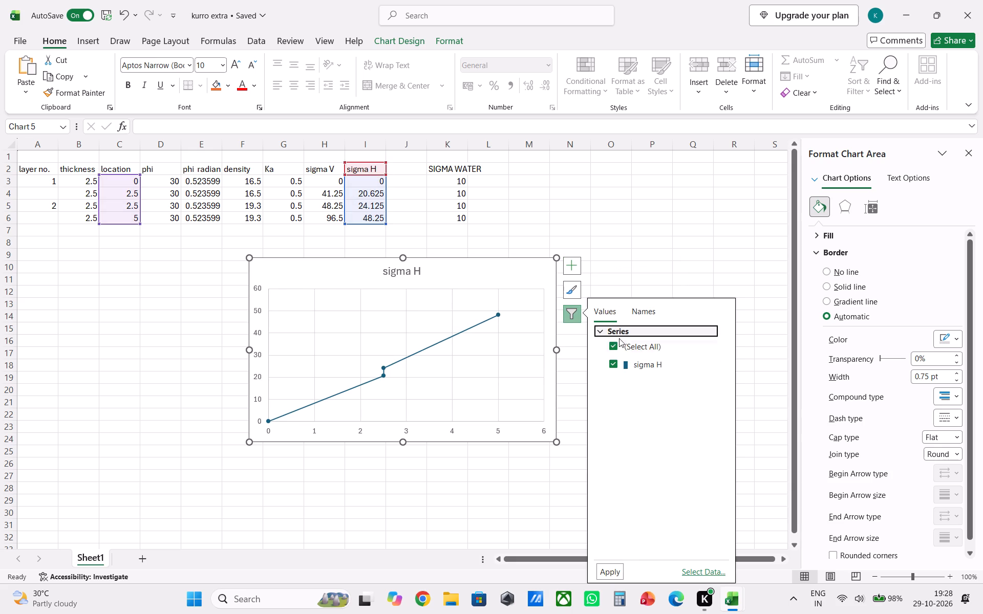
{"action": "left_click", "coordinate": [641, 309]}
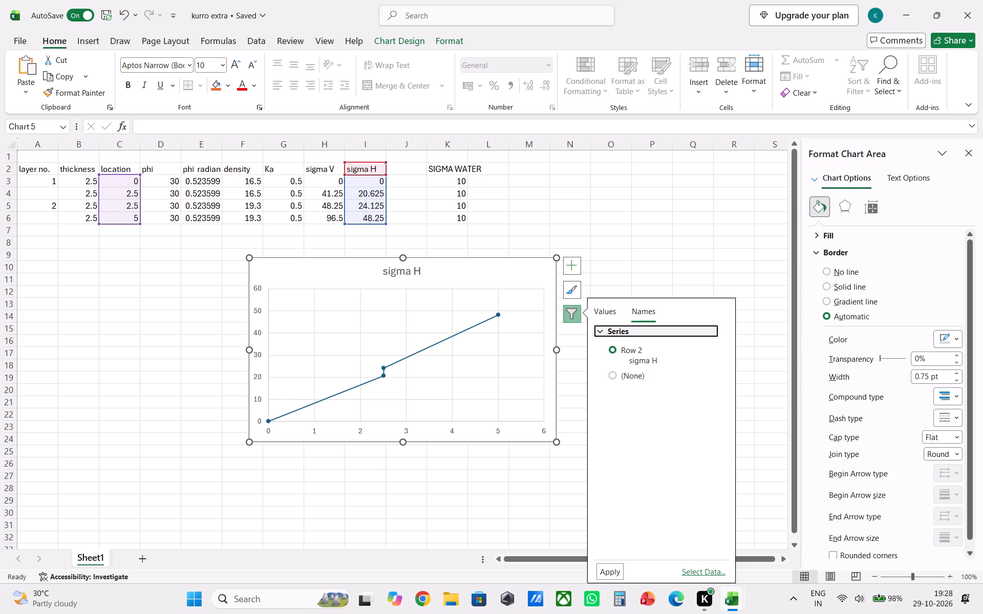
Shift the plot area slightly upward inside the sigma H chart so it sits just below the title.
{"action": "left_click", "coordinate": [548, 402]}
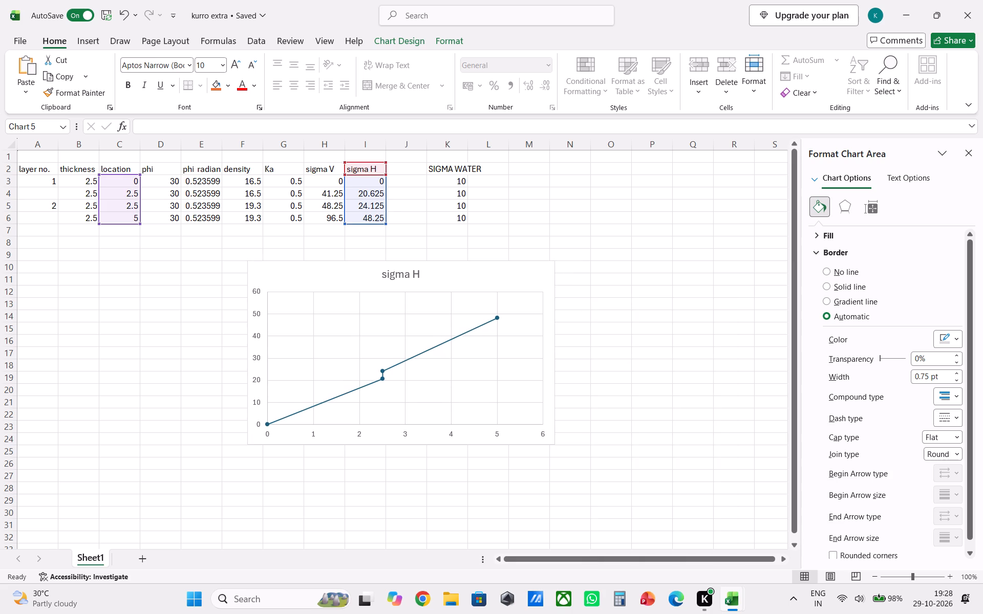
{"action": "left_click", "coordinate": [543, 403]}
{"action": "left_click_drag", "start_coordinate": [514, 398], "coordinate": [509, 386]}
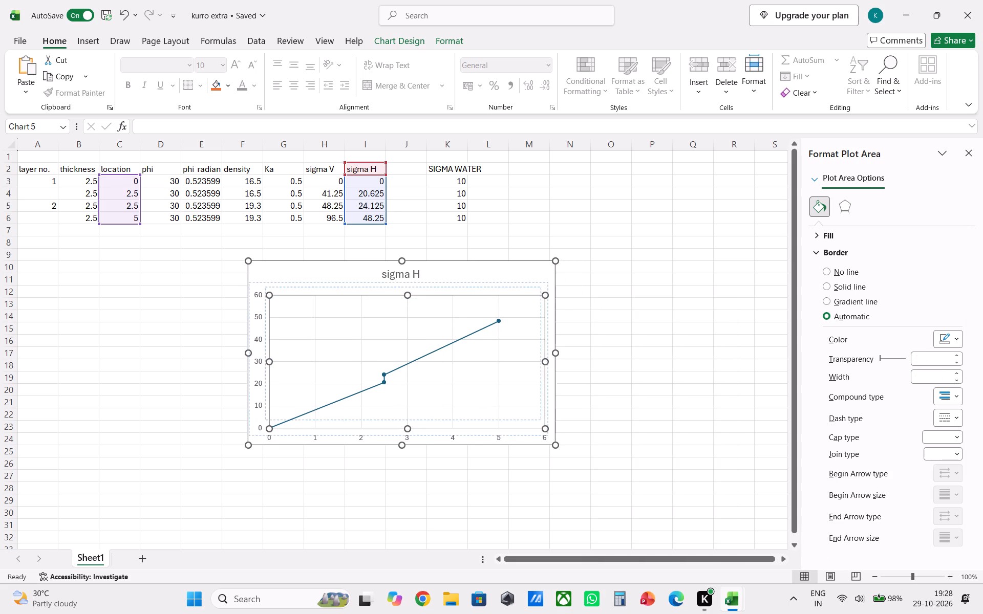
{"action": "left_click_drag", "start_coordinate": [509, 386], "coordinate": [509, 385]}
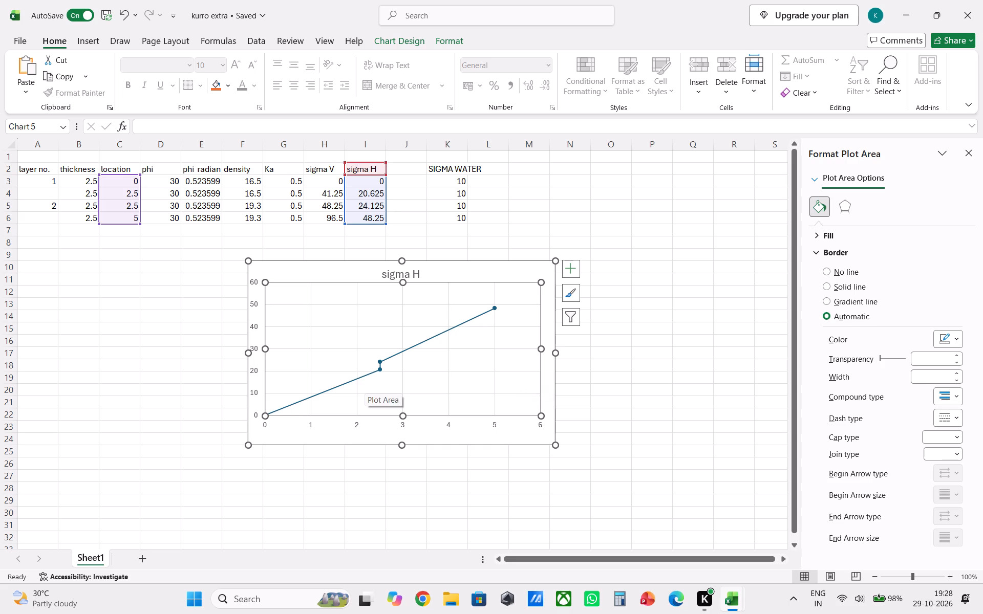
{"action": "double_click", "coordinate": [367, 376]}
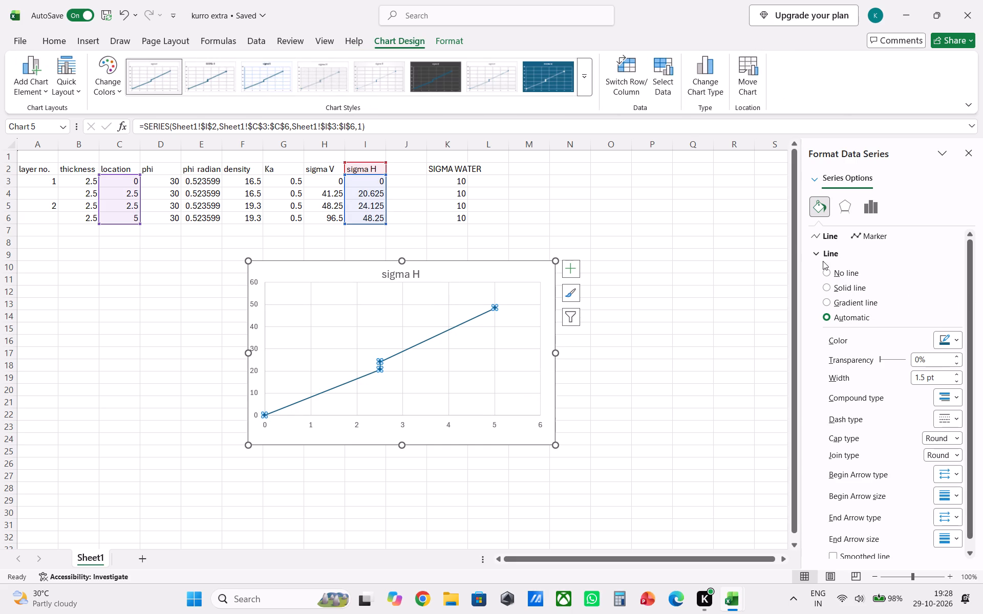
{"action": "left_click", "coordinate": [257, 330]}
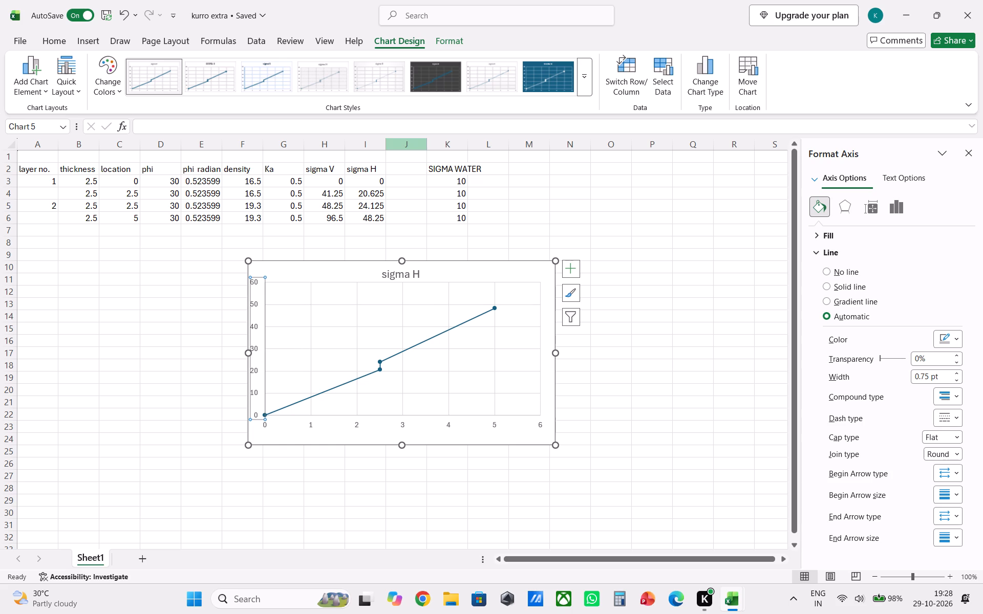
Insert a scatter chart with straight lines and no markers from the location and sigma H columns, C2:C6 and I2:I6.
{"action": "left_click_drag", "start_coordinate": [131, 168], "coordinate": [131, 182]}
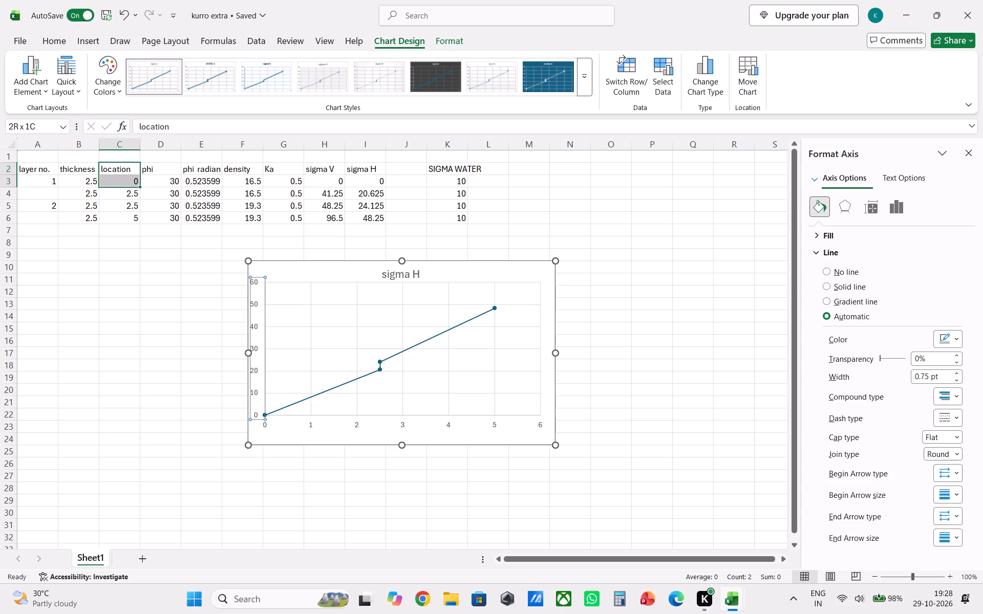
{"action": "left_click_drag", "start_coordinate": [131, 182], "coordinate": [129, 221]}
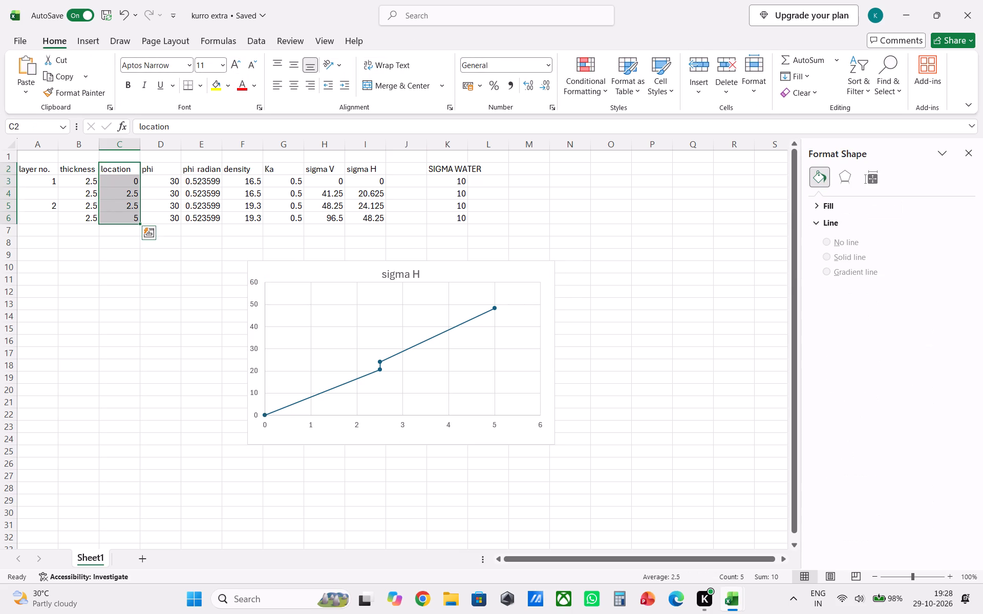
{"action": "left_click_drag", "start_coordinate": [366, 172], "coordinate": [372, 206], "text": "ctrl"}
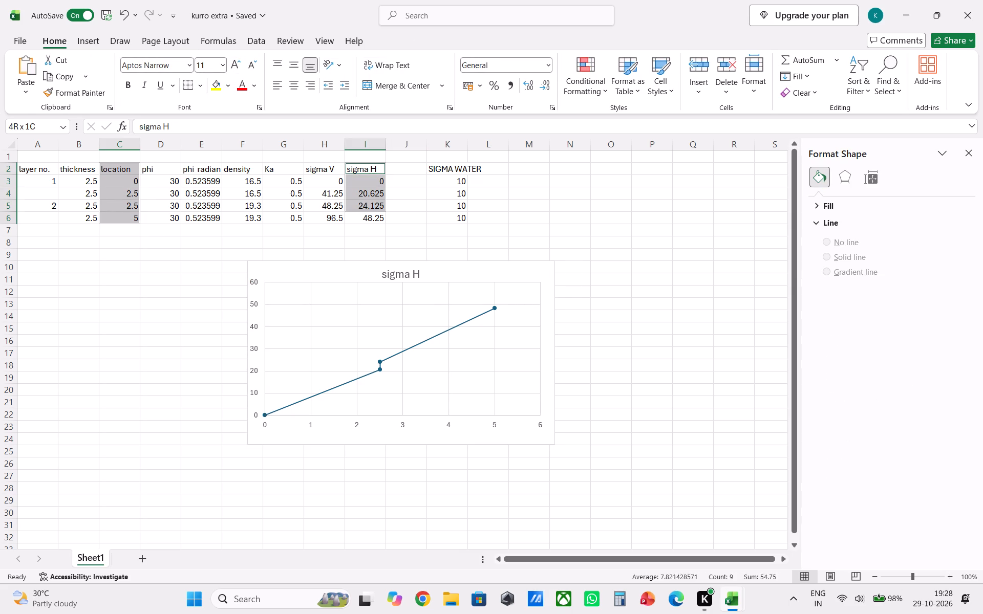
{"action": "left_click_drag", "start_coordinate": [372, 206], "coordinate": [369, 217], "text": "ctrl"}
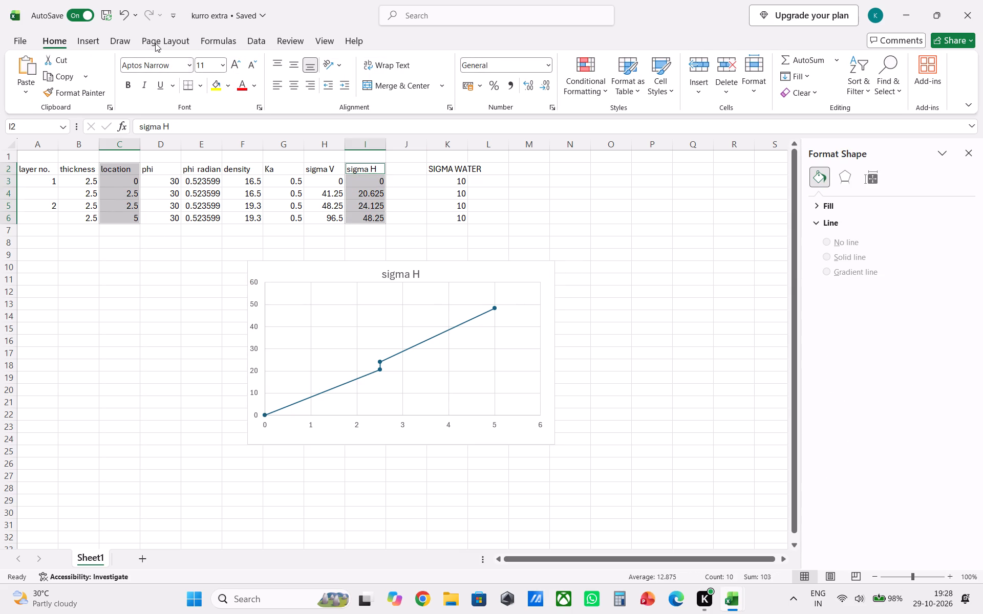
{"action": "left_click", "coordinate": [87, 38]}
{"action": "left_click", "coordinate": [378, 97]}
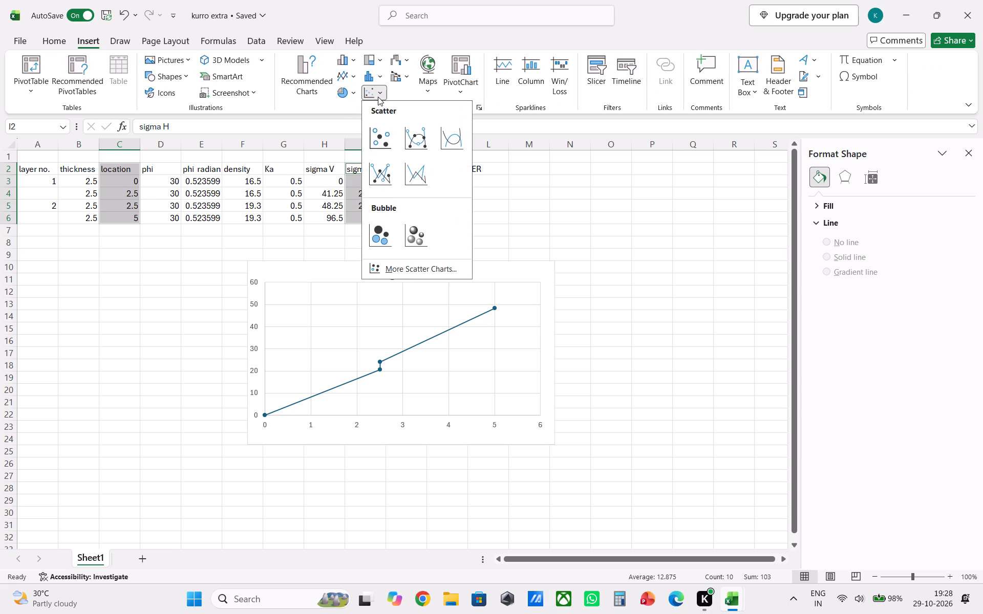
{"action": "left_click", "coordinate": [404, 163]}
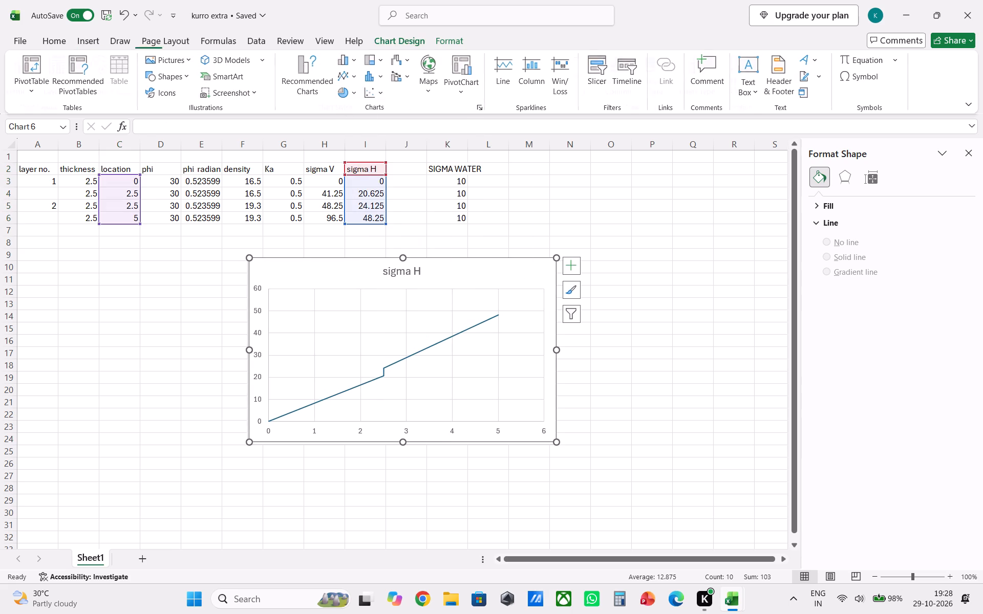
Move the new sigma H chart clear of the older one and remove the older chart that has markers.
{"action": "left_click_drag", "start_coordinate": [459, 267], "coordinate": [325, 327]}
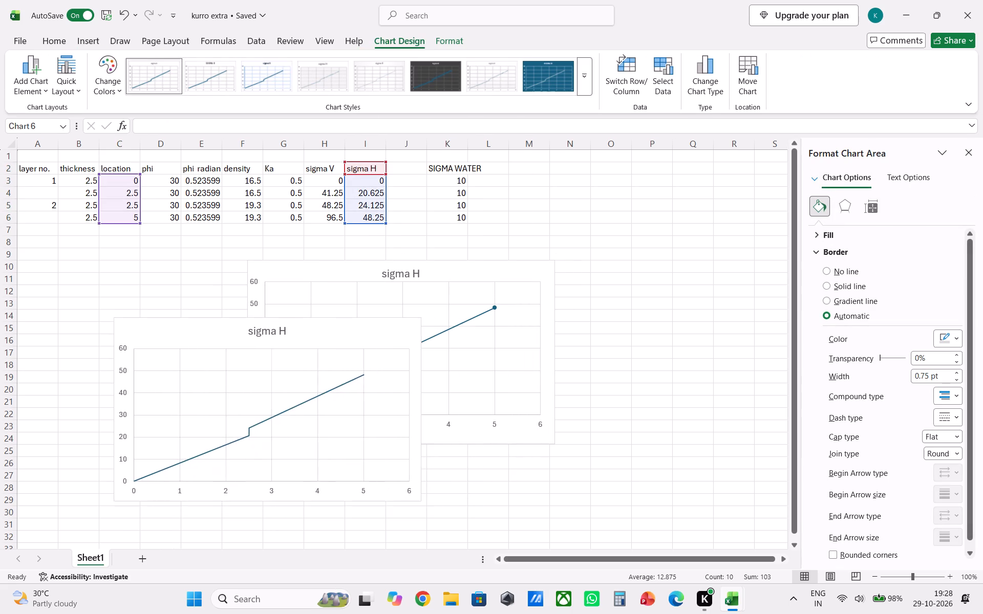
{"action": "left_click_drag", "start_coordinate": [325, 327], "coordinate": [258, 328]}
{"action": "right_click", "coordinate": [462, 291]}
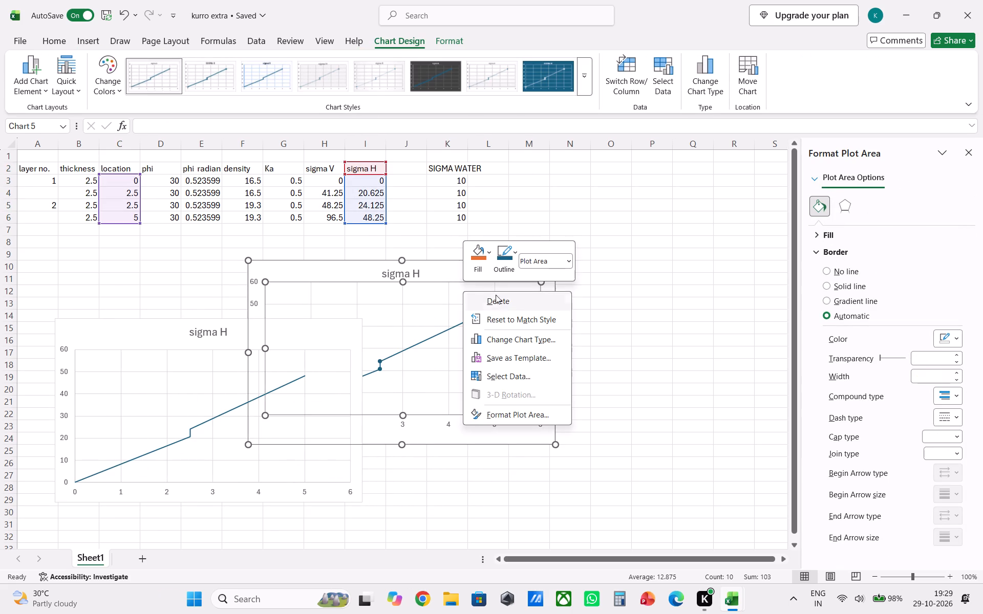
{"action": "left_click", "coordinate": [494, 302]}
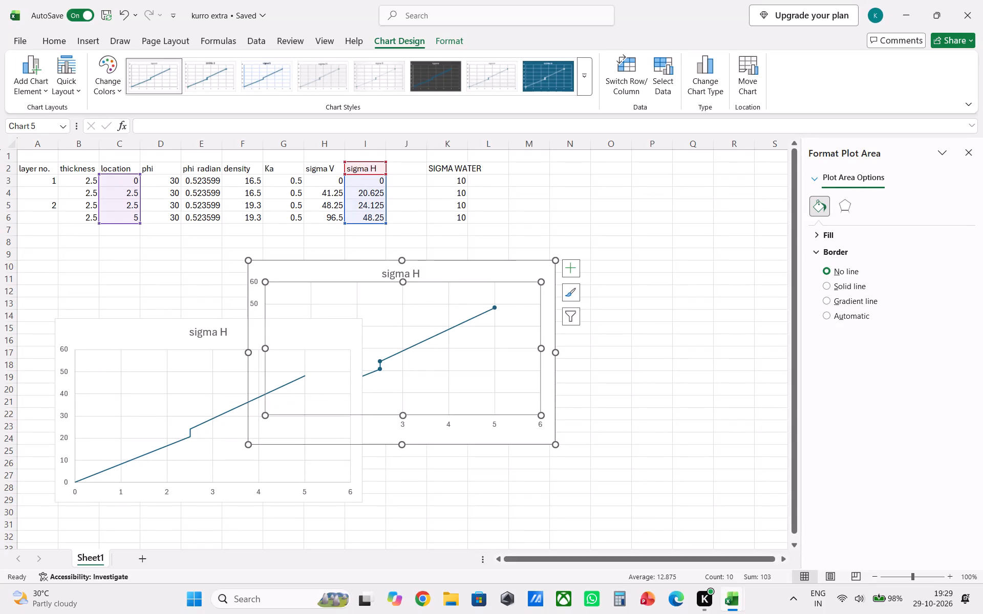
{"action": "right_click", "coordinate": [481, 278]}
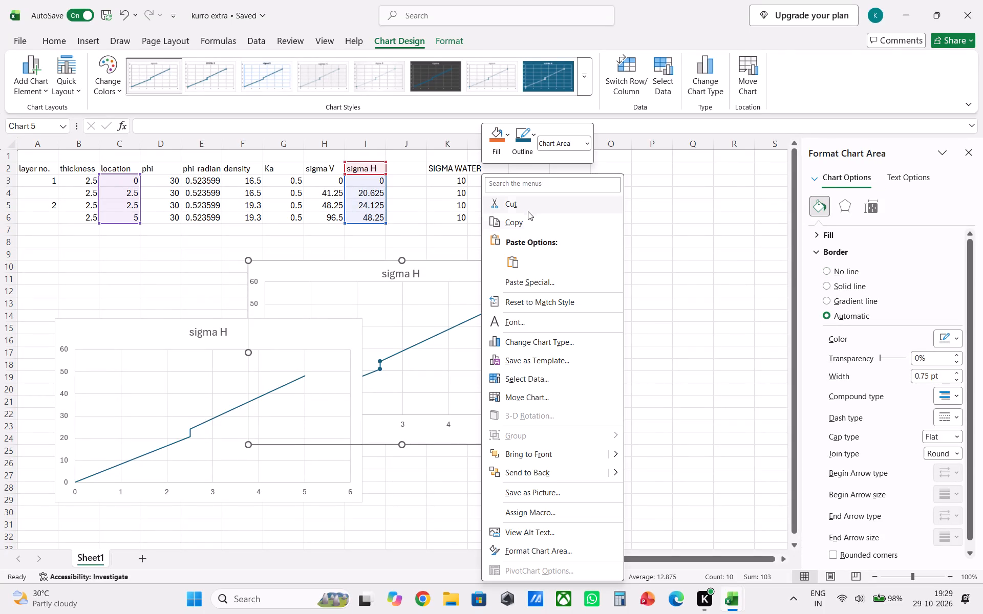
{"action": "left_click", "coordinate": [529, 207]}
Place the remaining sigma H chart below the data table, starting at about row 10 and column H.
{"action": "left_click_drag", "start_coordinate": [329, 333], "coordinate": [561, 299]}
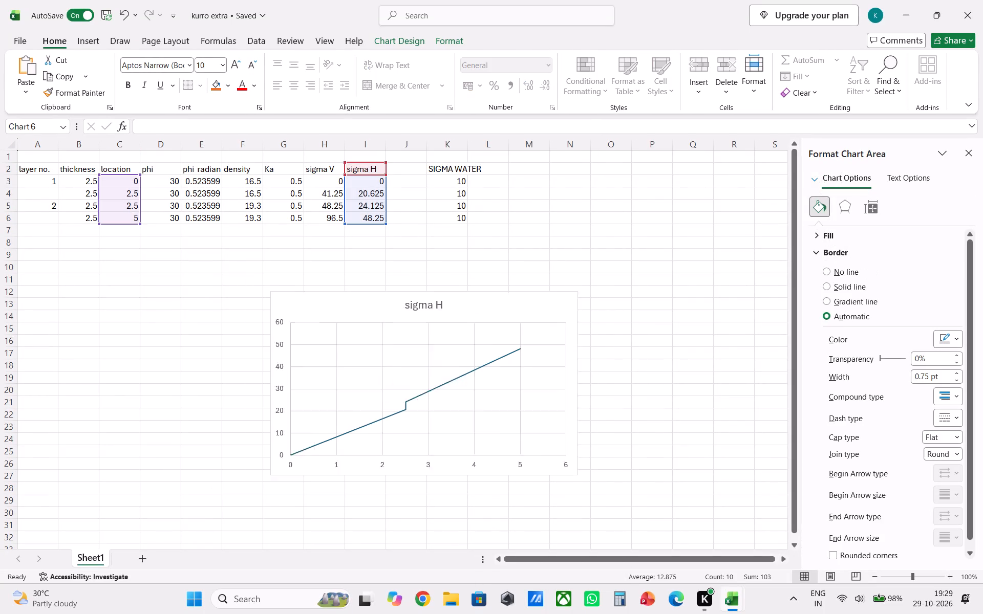
{"action": "left_click_drag", "start_coordinate": [561, 299], "coordinate": [570, 296]}
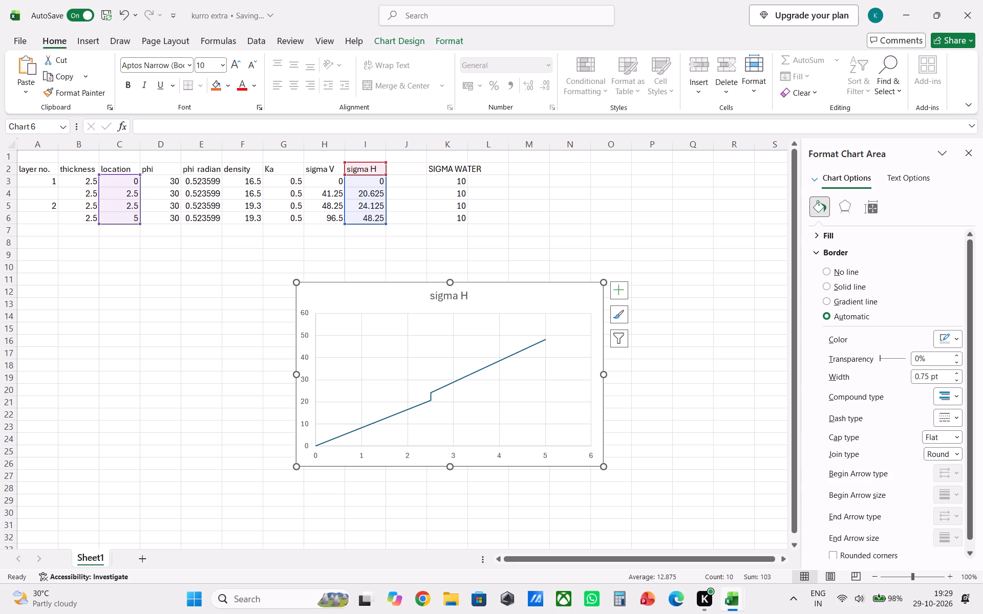
{"action": "left_click_drag", "start_coordinate": [419, 294], "coordinate": [452, 276]}
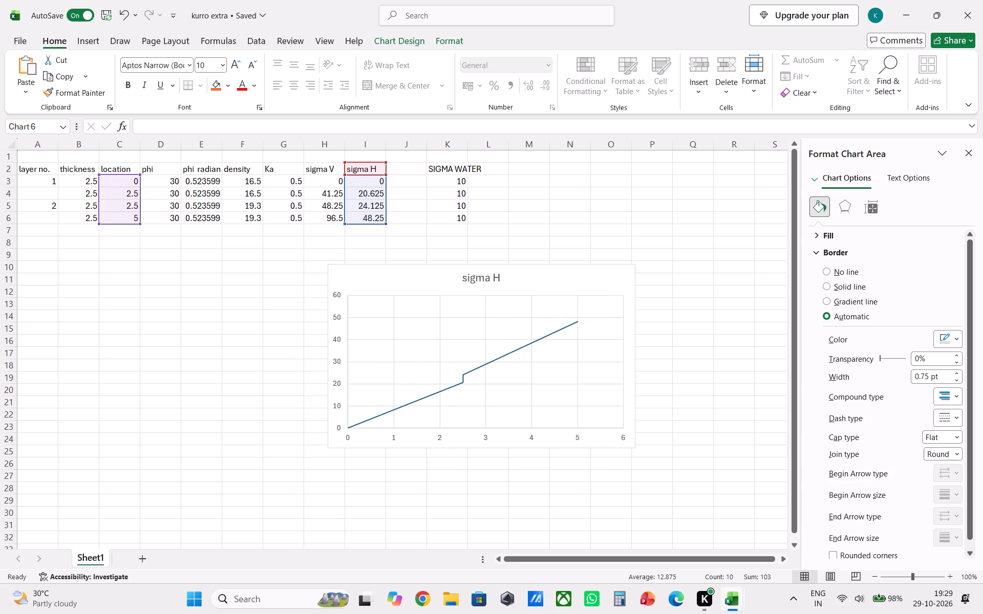
{"action": "left_click_drag", "start_coordinate": [452, 276], "coordinate": [452, 276]}
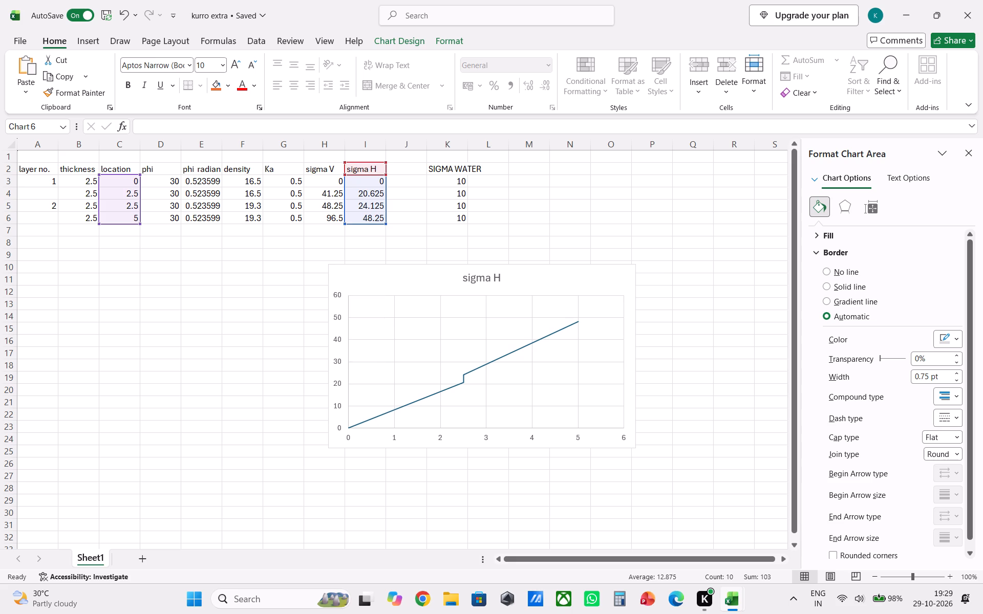
Check the sigma H and sigma V formulas in rows 4 to 6.
{"action": "left_click", "coordinate": [366, 191]}
{"action": "left_click", "coordinate": [370, 209]}
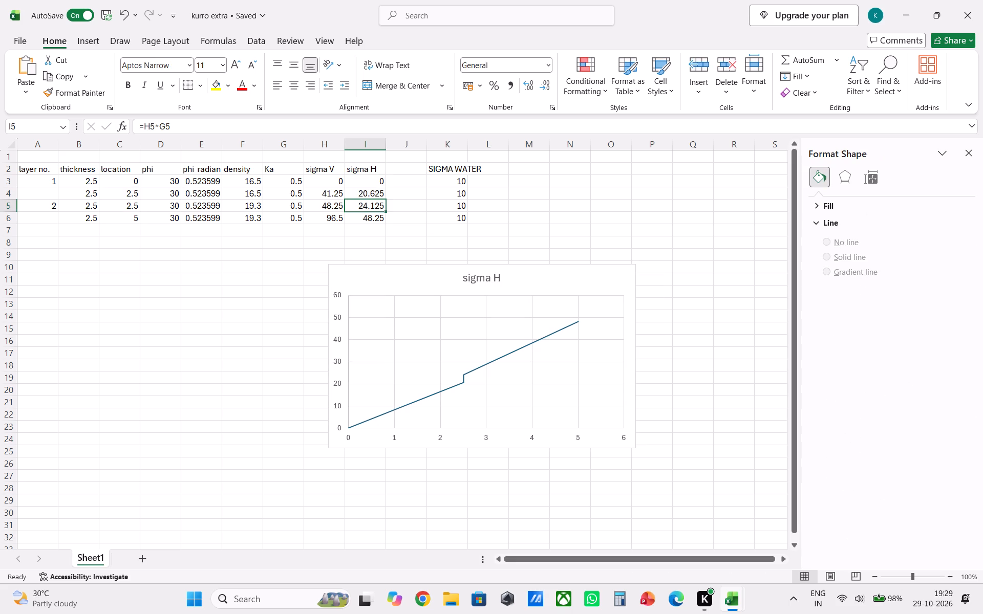
{"action": "left_click", "coordinate": [374, 223]}
{"action": "left_click", "coordinate": [327, 199]}
{"action": "left_click", "coordinate": [325, 210]}
{"action": "left_click", "coordinate": [326, 220]}
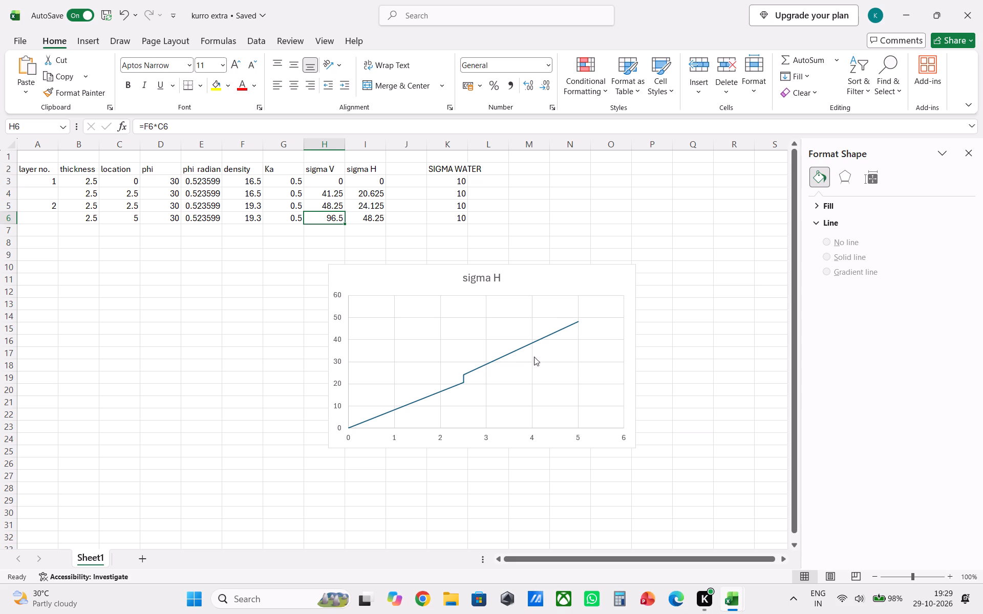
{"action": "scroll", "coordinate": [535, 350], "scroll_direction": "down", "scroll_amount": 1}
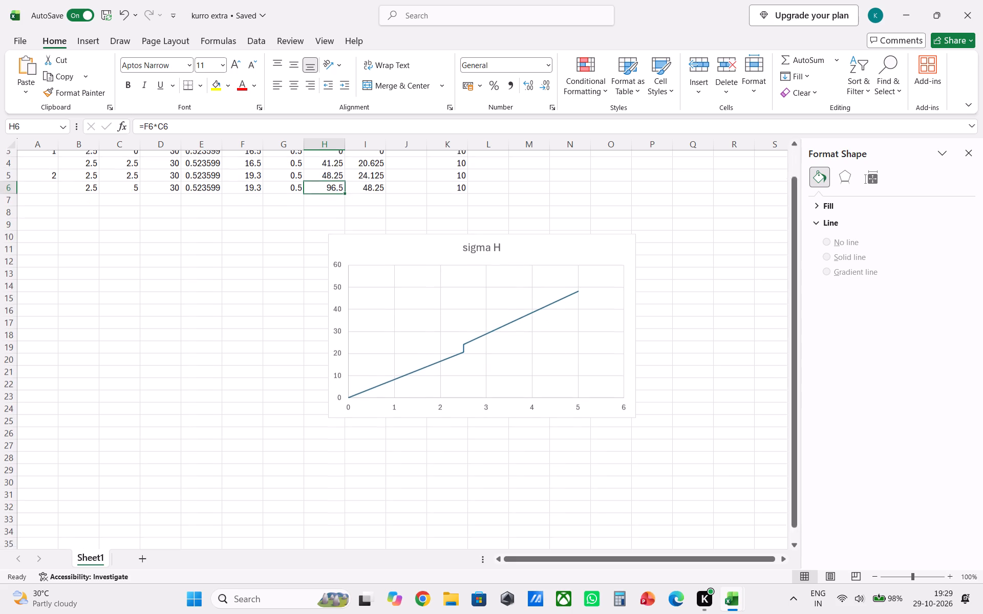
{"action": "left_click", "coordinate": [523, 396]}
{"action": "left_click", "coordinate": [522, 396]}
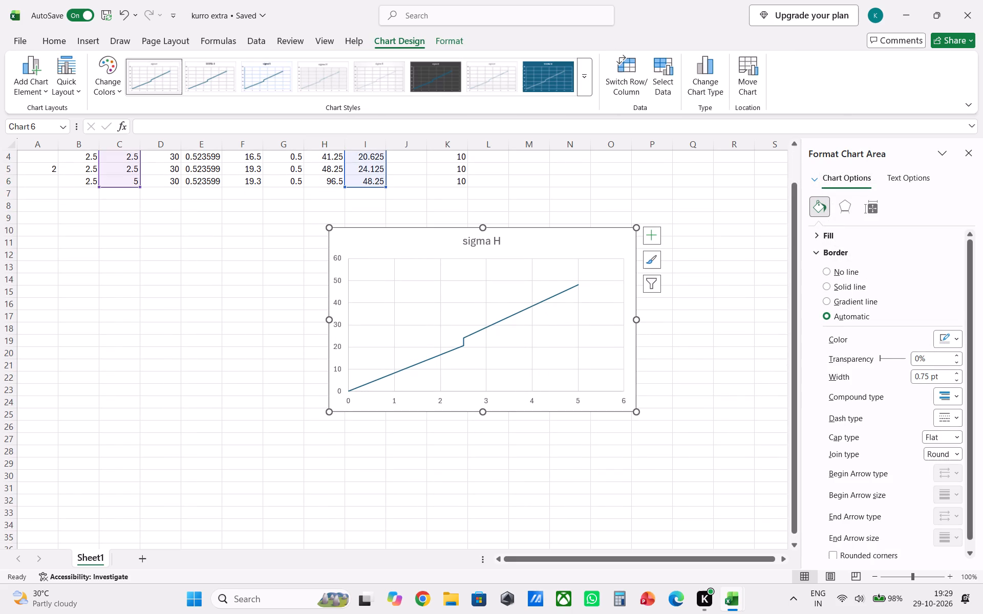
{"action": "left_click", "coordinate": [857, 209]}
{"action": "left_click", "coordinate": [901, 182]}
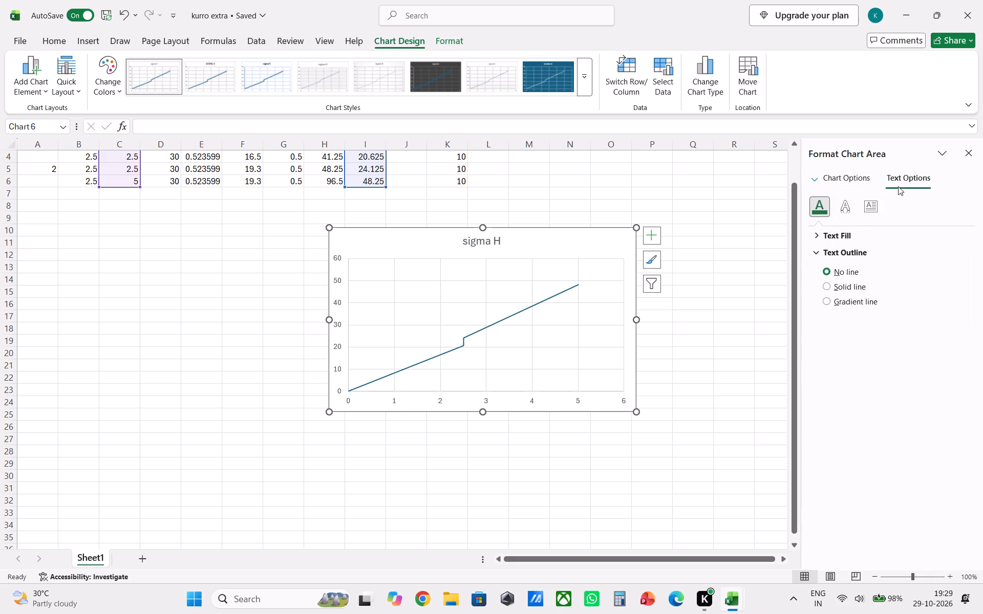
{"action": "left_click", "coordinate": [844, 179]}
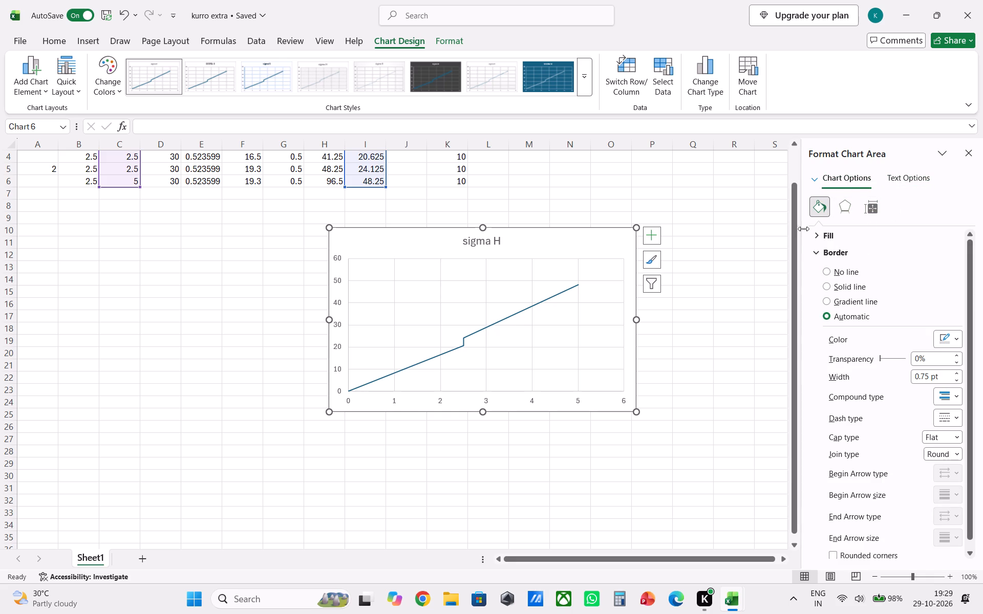
Nudge the sigma H chart slightly down and open the axis options for its vertical axis.
{"action": "double_click", "coordinate": [338, 354]}
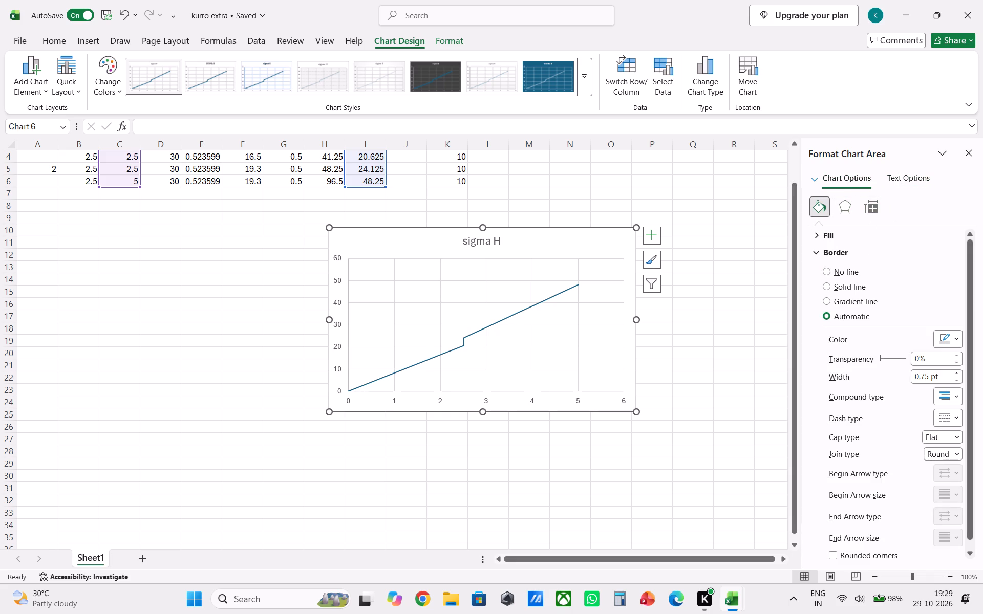
{"action": "left_click_drag", "start_coordinate": [338, 355], "coordinate": [338, 362]}
{"action": "double_click", "coordinate": [338, 362]}
{"action": "left_click", "coordinate": [346, 360]}
{"action": "double_click", "coordinate": [336, 363]}
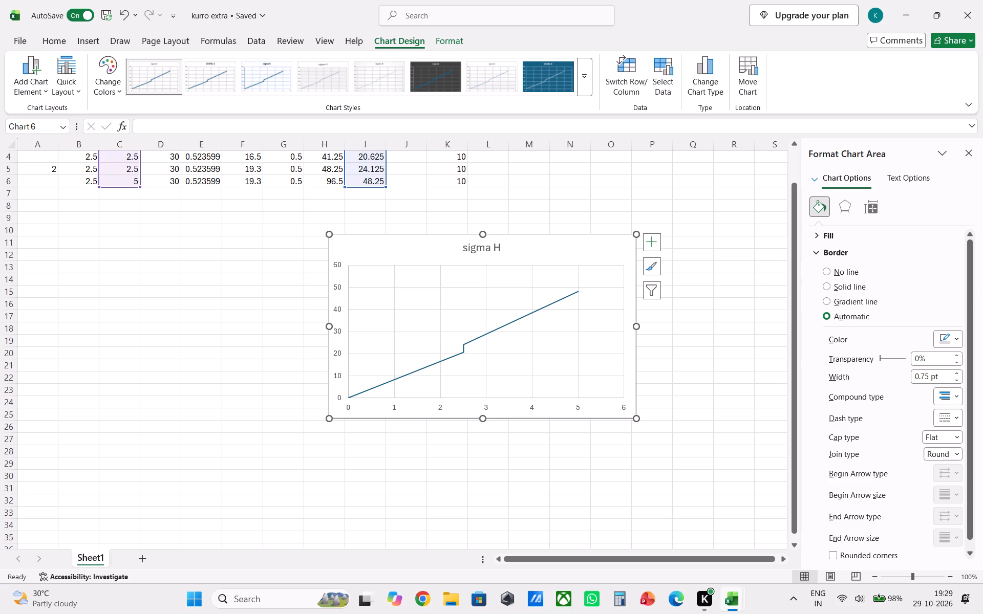
{"action": "left_click", "coordinate": [258, 386]}
{"action": "double_click", "coordinate": [333, 372]}
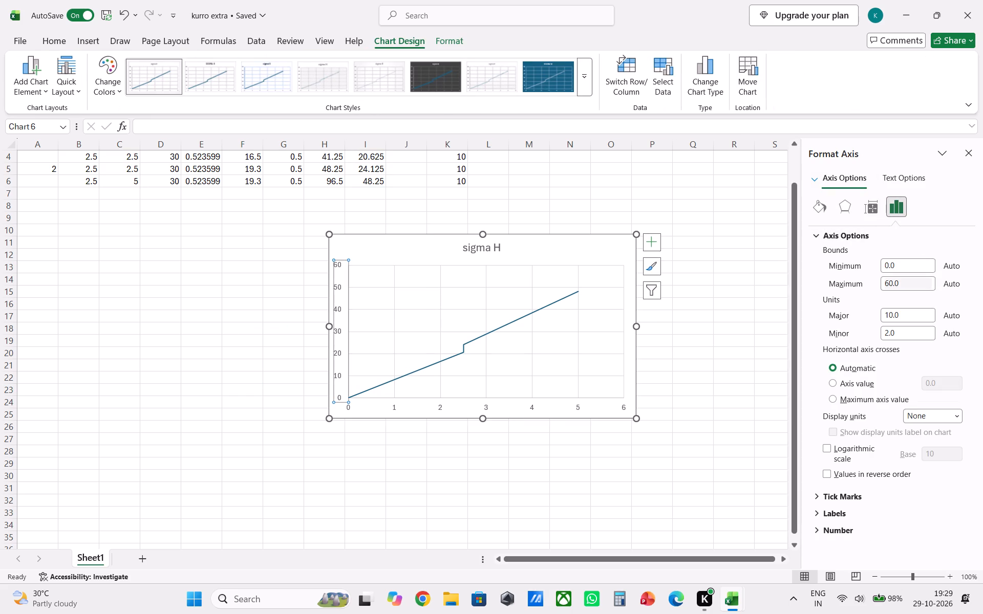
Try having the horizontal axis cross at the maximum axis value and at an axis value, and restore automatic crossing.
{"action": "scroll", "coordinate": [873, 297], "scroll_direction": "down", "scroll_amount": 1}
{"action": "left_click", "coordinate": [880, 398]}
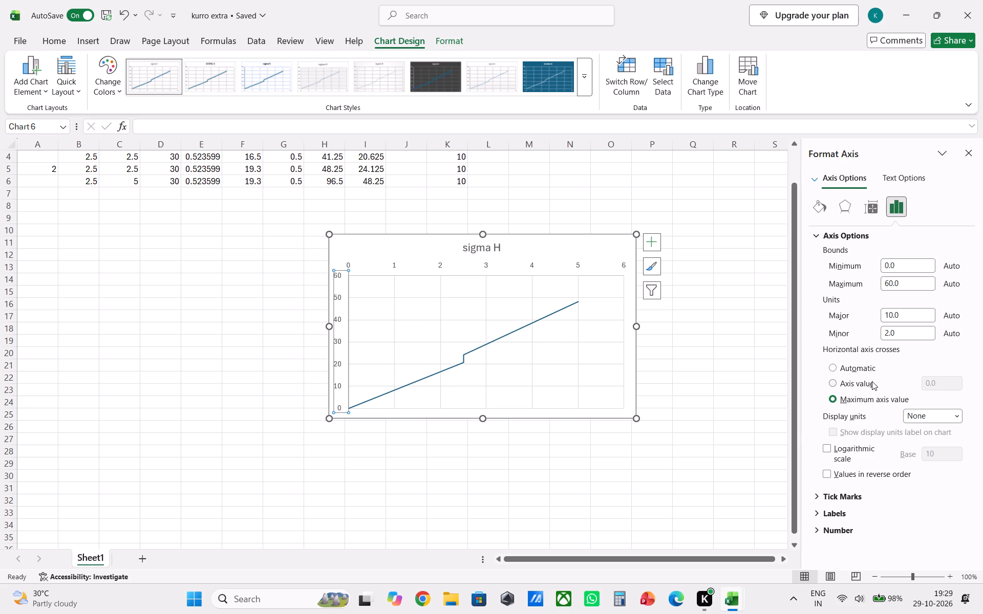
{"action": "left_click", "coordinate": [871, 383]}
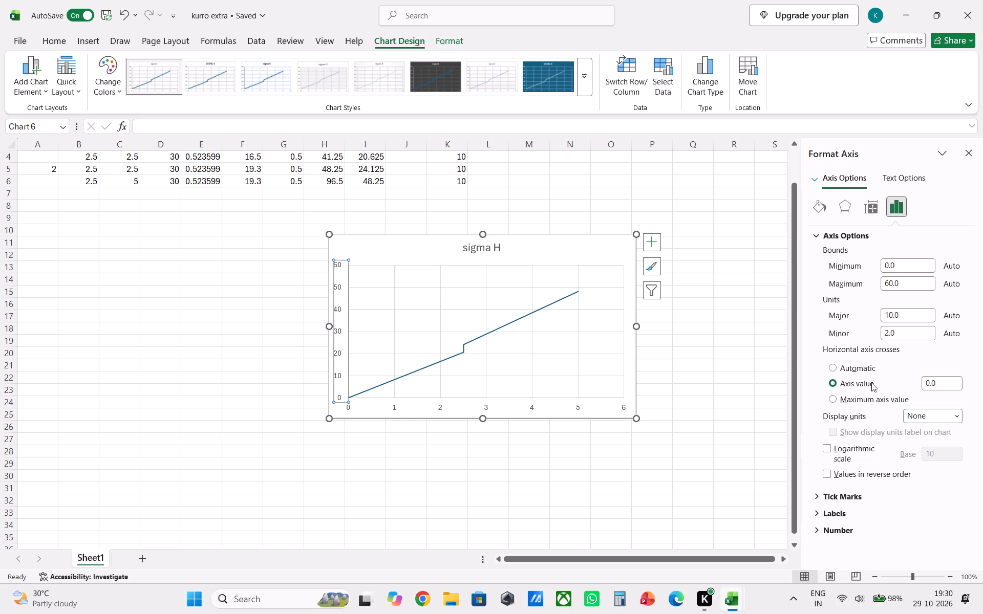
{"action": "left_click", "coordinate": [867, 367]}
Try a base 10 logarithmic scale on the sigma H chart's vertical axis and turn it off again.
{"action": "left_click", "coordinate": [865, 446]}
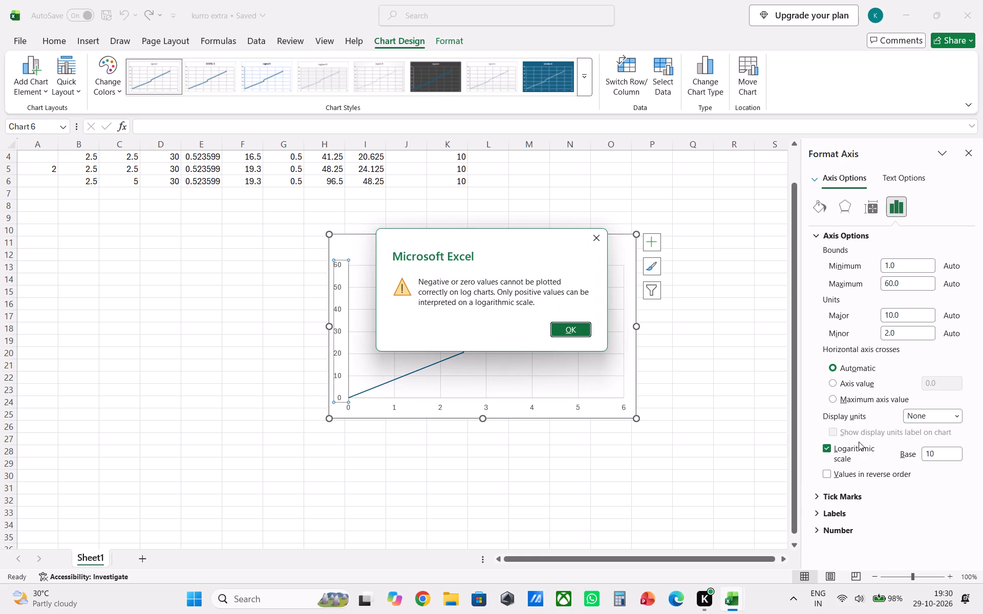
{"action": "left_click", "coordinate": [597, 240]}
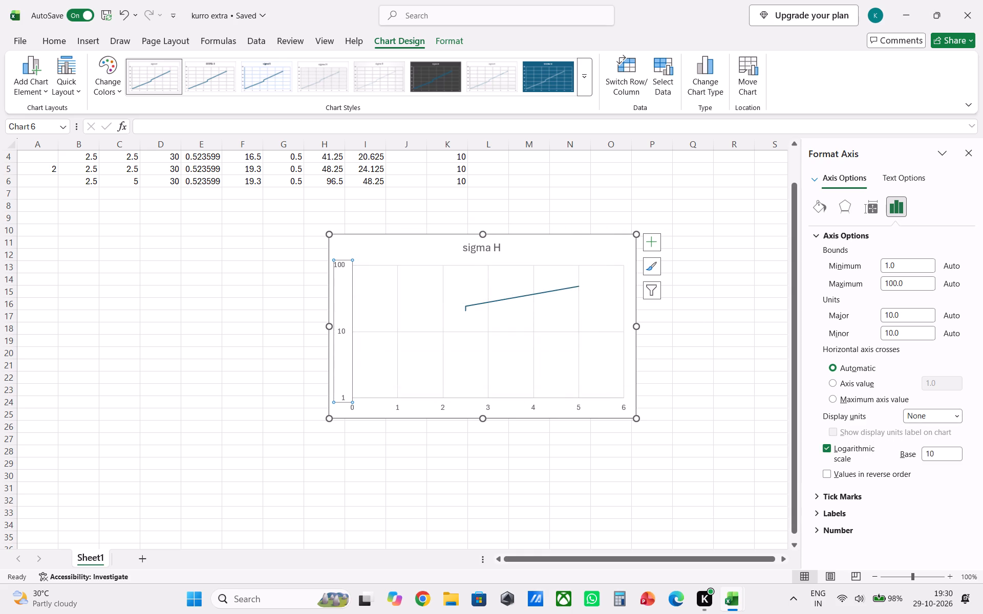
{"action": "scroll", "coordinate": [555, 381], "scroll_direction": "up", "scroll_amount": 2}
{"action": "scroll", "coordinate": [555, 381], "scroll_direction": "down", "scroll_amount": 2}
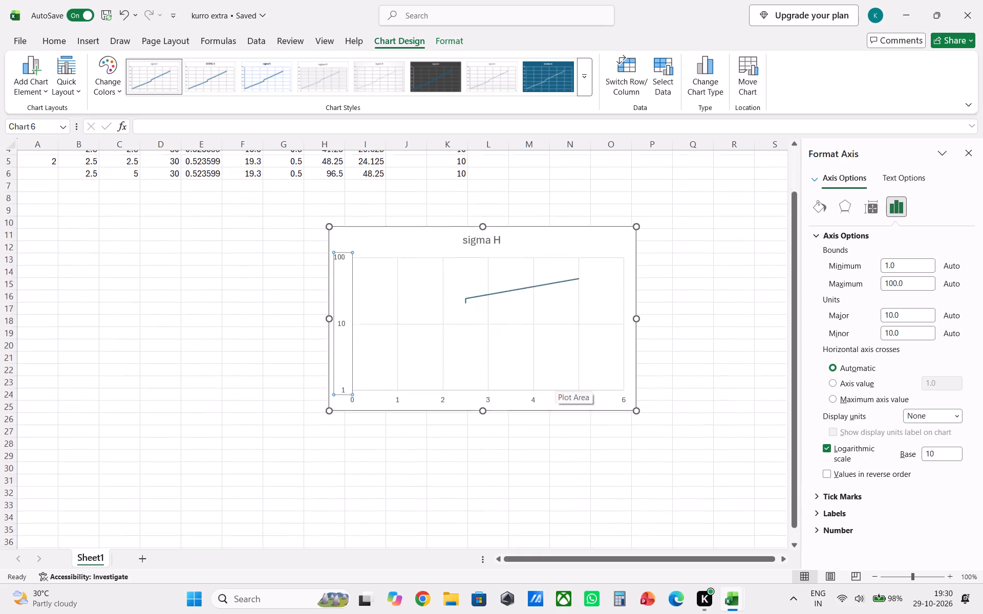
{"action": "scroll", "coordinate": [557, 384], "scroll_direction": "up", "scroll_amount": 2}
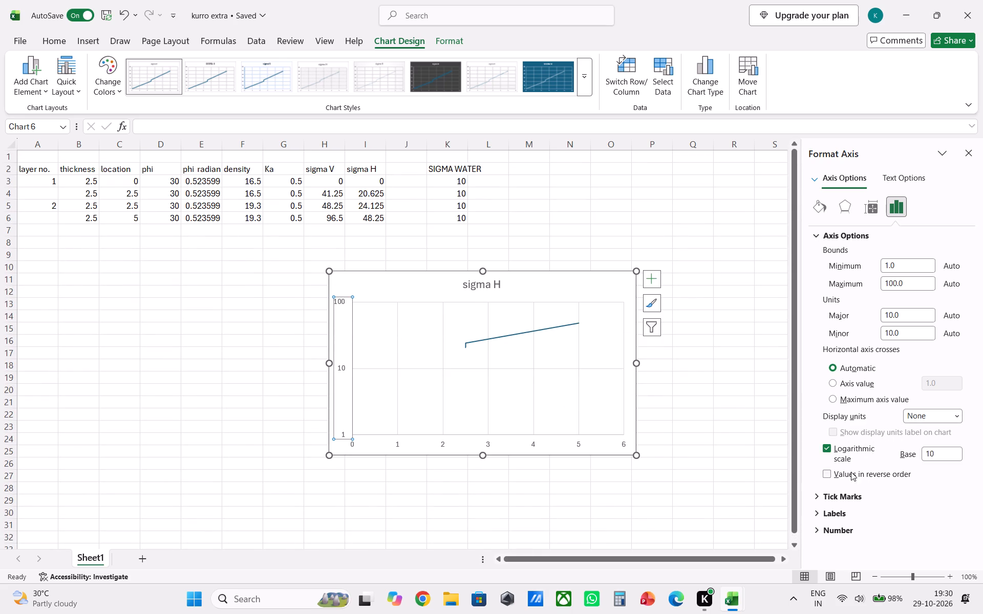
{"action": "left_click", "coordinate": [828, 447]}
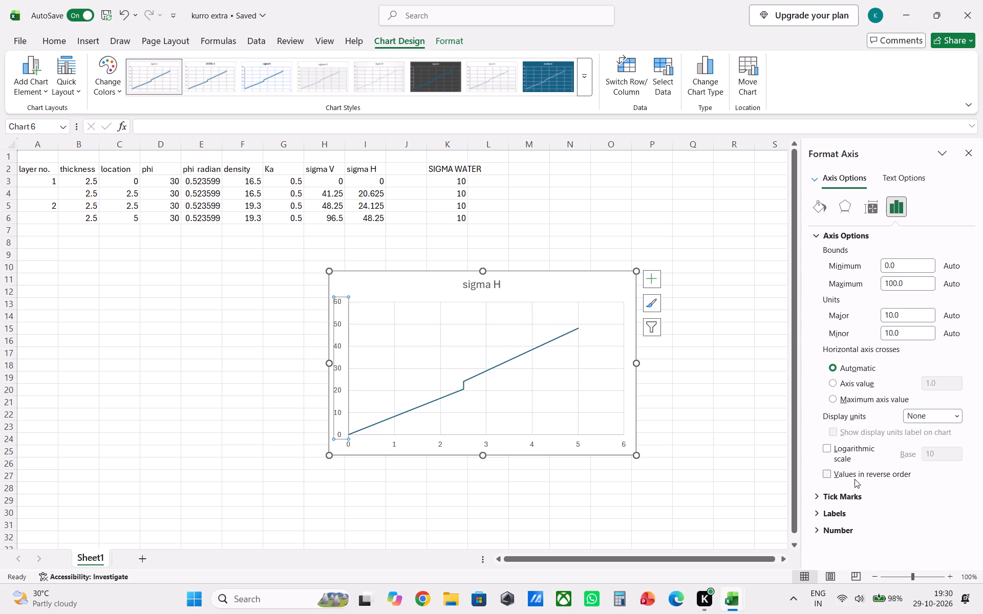
Show the values of the sigma H chart's vertical axis in reverse order.
{"action": "left_click", "coordinate": [857, 471]}
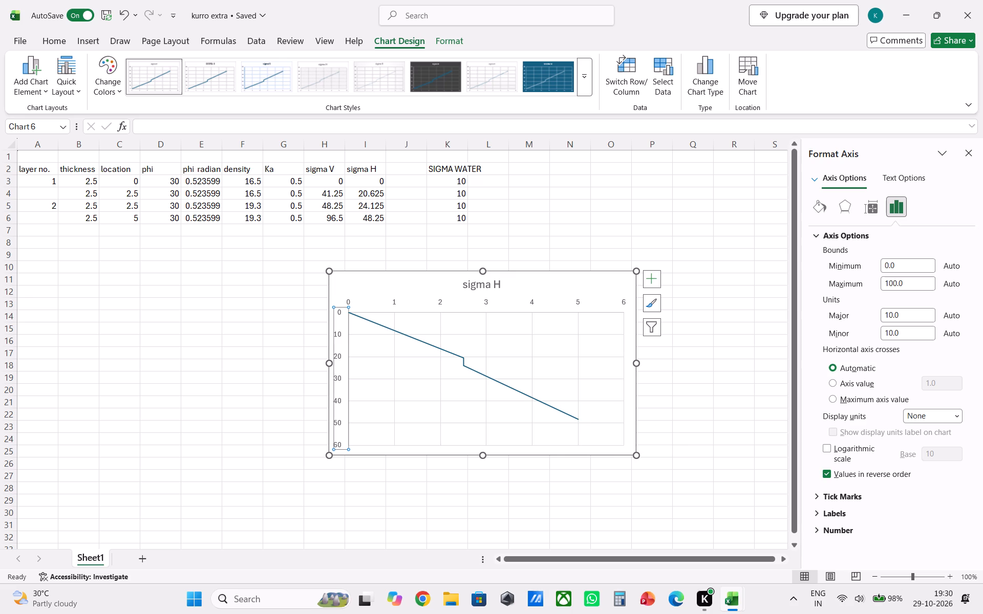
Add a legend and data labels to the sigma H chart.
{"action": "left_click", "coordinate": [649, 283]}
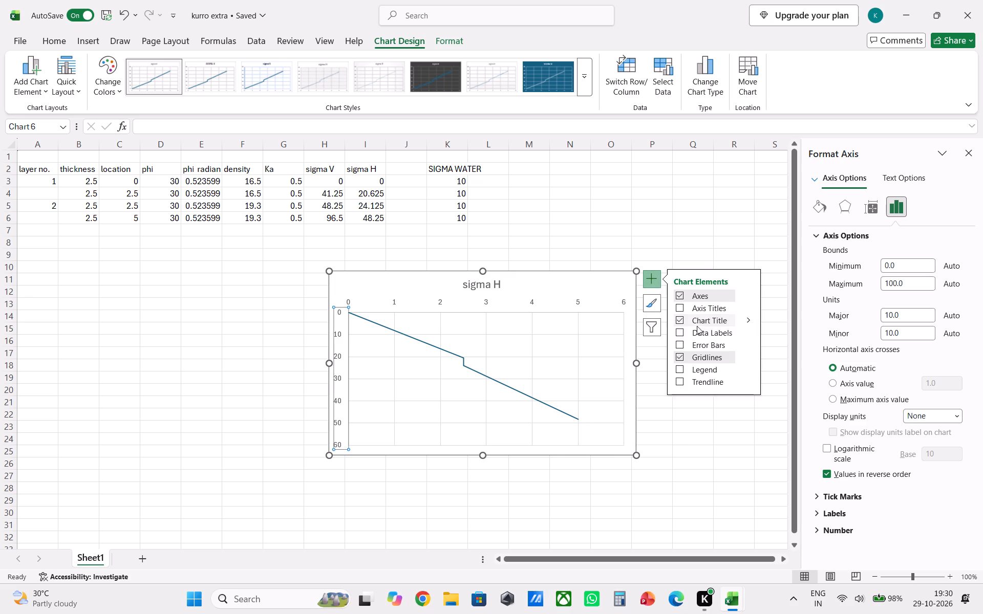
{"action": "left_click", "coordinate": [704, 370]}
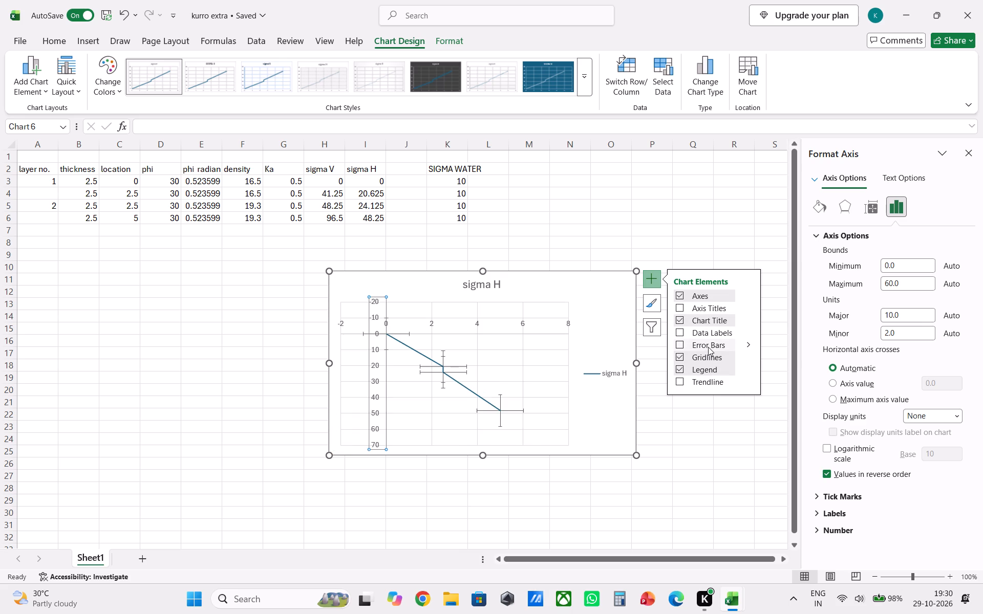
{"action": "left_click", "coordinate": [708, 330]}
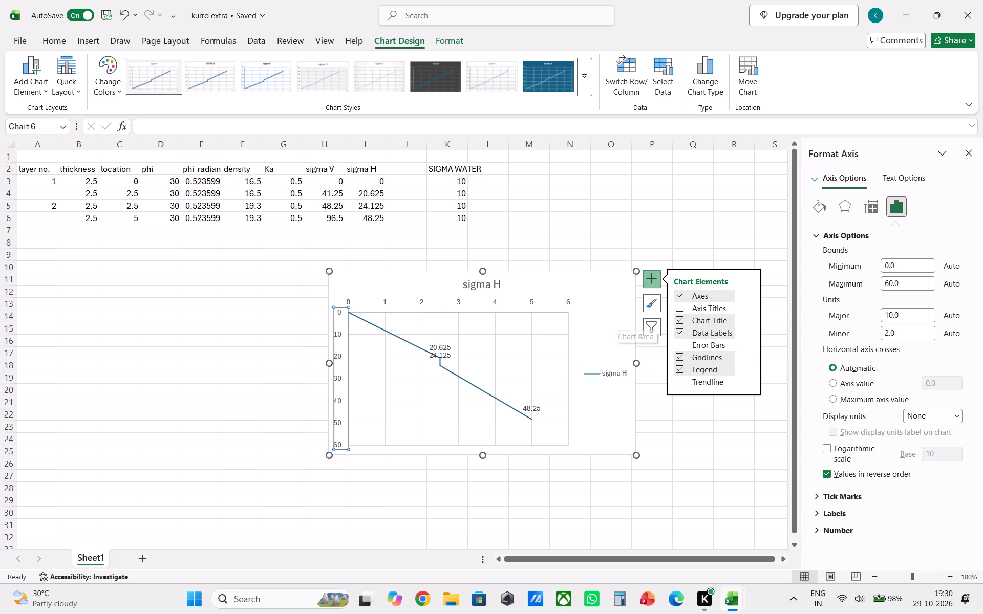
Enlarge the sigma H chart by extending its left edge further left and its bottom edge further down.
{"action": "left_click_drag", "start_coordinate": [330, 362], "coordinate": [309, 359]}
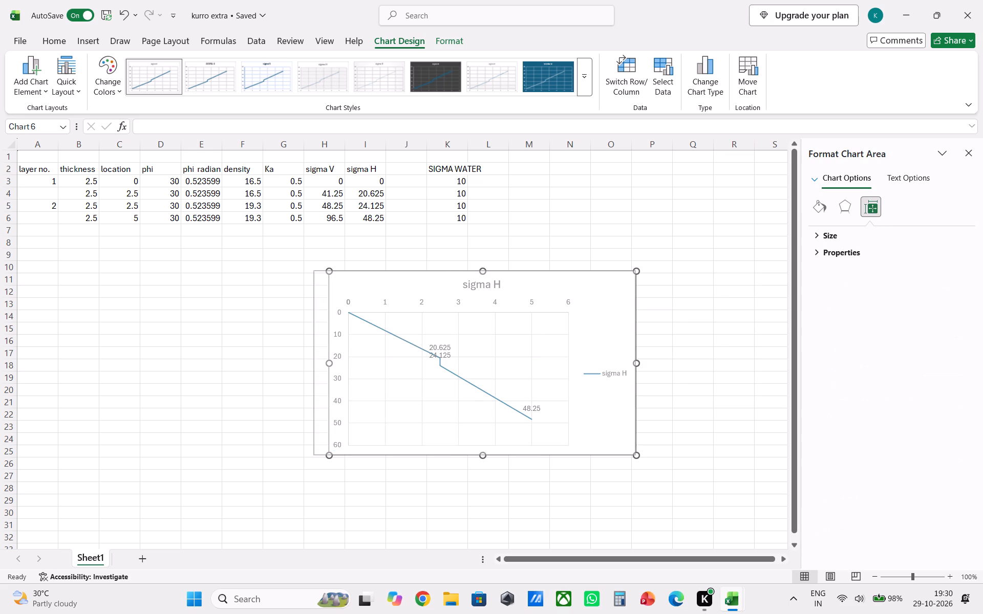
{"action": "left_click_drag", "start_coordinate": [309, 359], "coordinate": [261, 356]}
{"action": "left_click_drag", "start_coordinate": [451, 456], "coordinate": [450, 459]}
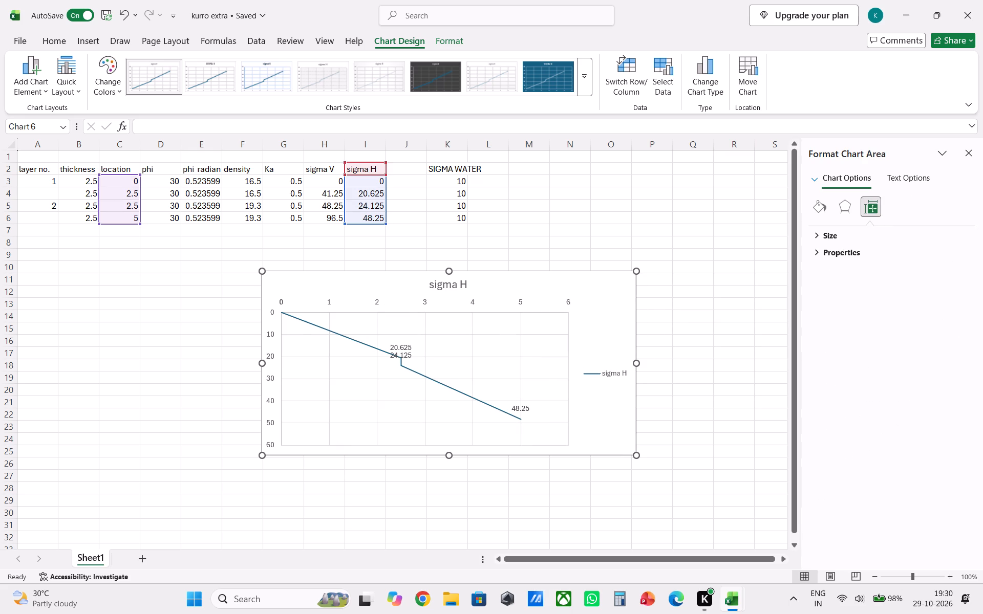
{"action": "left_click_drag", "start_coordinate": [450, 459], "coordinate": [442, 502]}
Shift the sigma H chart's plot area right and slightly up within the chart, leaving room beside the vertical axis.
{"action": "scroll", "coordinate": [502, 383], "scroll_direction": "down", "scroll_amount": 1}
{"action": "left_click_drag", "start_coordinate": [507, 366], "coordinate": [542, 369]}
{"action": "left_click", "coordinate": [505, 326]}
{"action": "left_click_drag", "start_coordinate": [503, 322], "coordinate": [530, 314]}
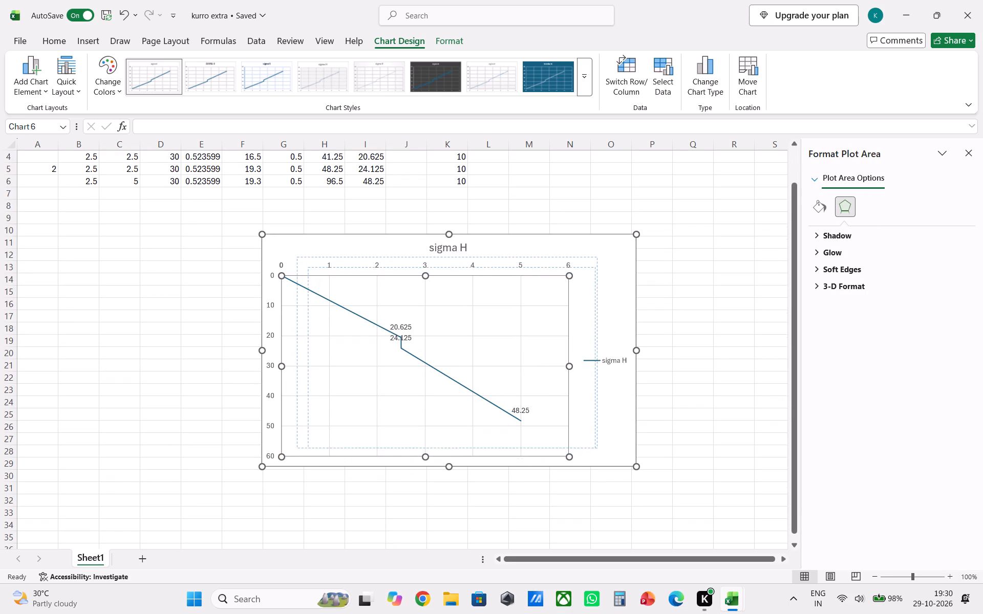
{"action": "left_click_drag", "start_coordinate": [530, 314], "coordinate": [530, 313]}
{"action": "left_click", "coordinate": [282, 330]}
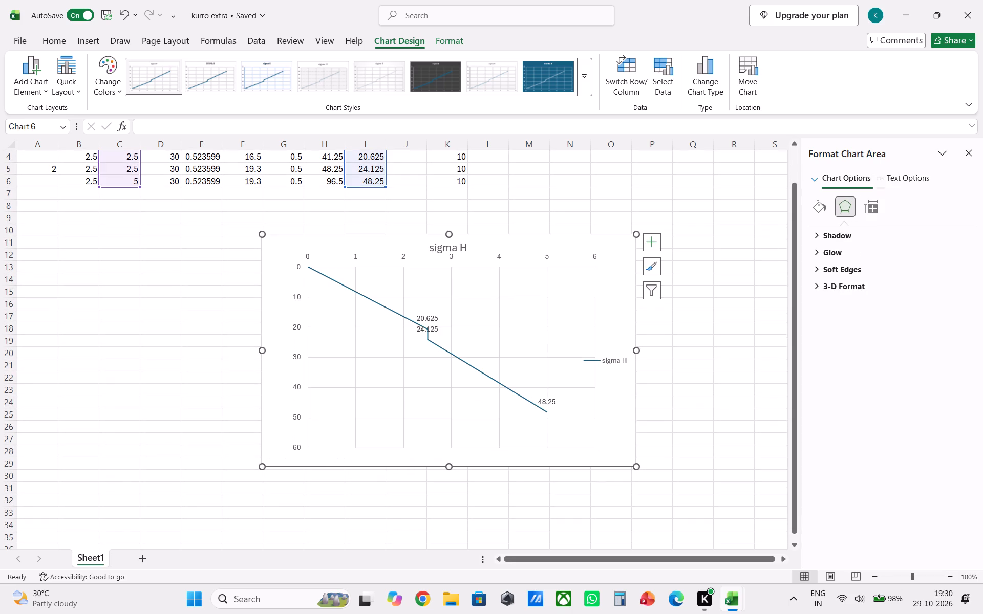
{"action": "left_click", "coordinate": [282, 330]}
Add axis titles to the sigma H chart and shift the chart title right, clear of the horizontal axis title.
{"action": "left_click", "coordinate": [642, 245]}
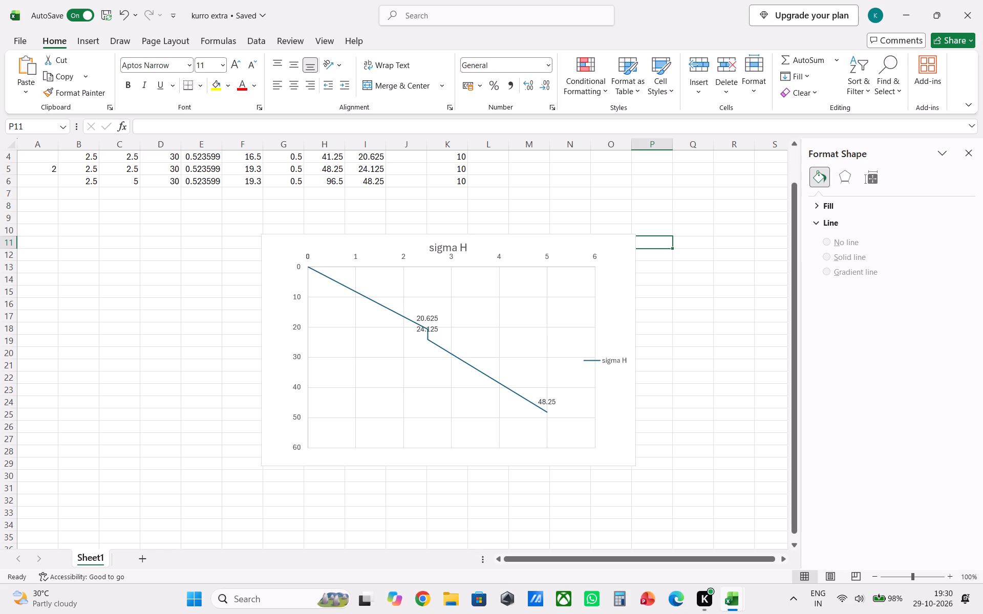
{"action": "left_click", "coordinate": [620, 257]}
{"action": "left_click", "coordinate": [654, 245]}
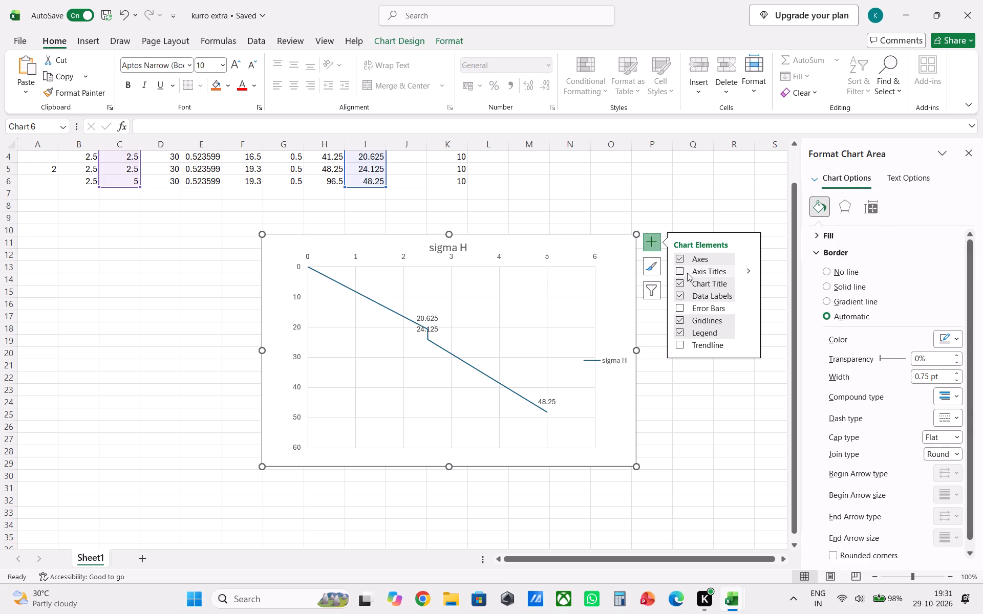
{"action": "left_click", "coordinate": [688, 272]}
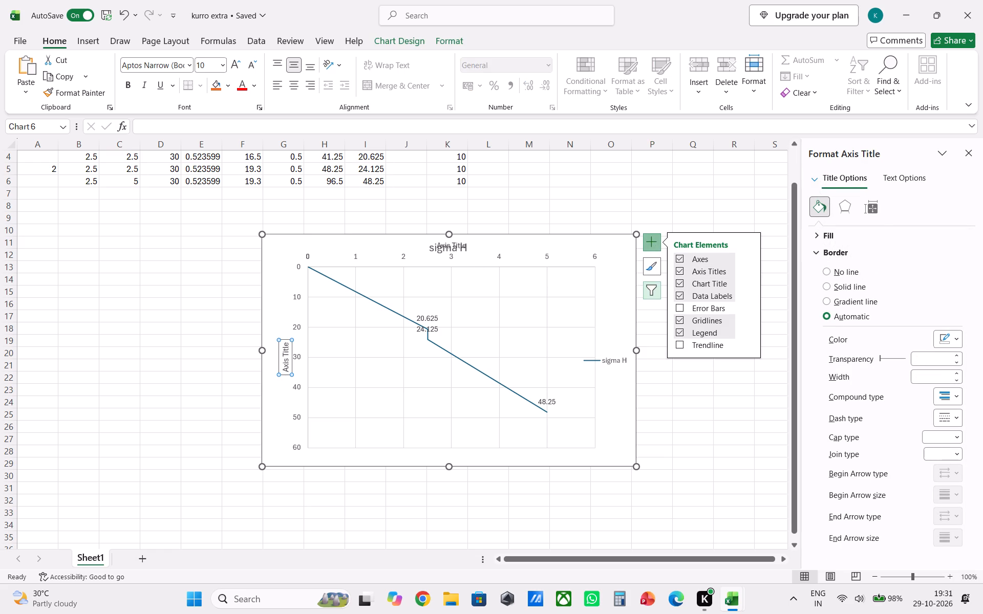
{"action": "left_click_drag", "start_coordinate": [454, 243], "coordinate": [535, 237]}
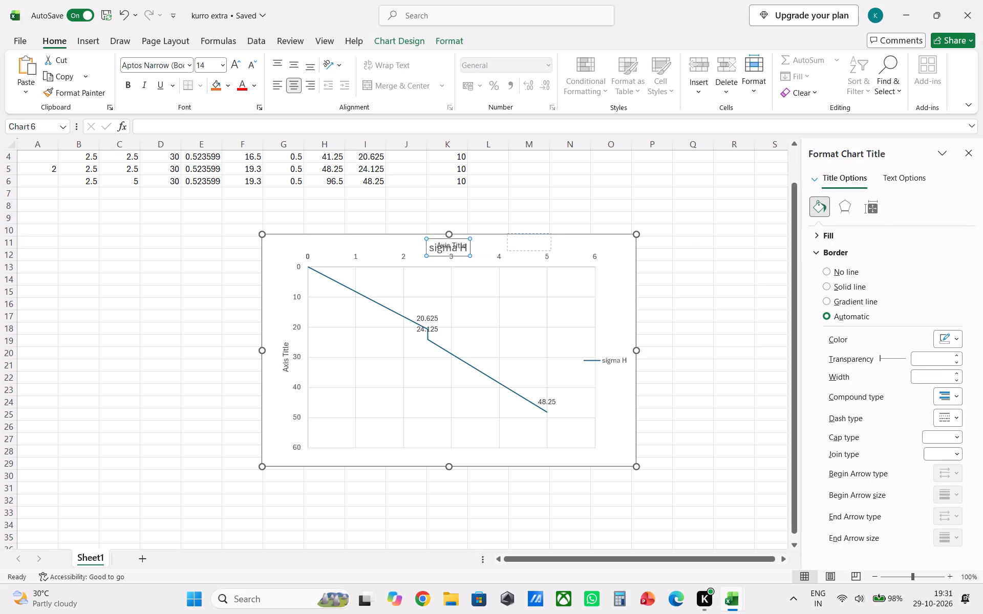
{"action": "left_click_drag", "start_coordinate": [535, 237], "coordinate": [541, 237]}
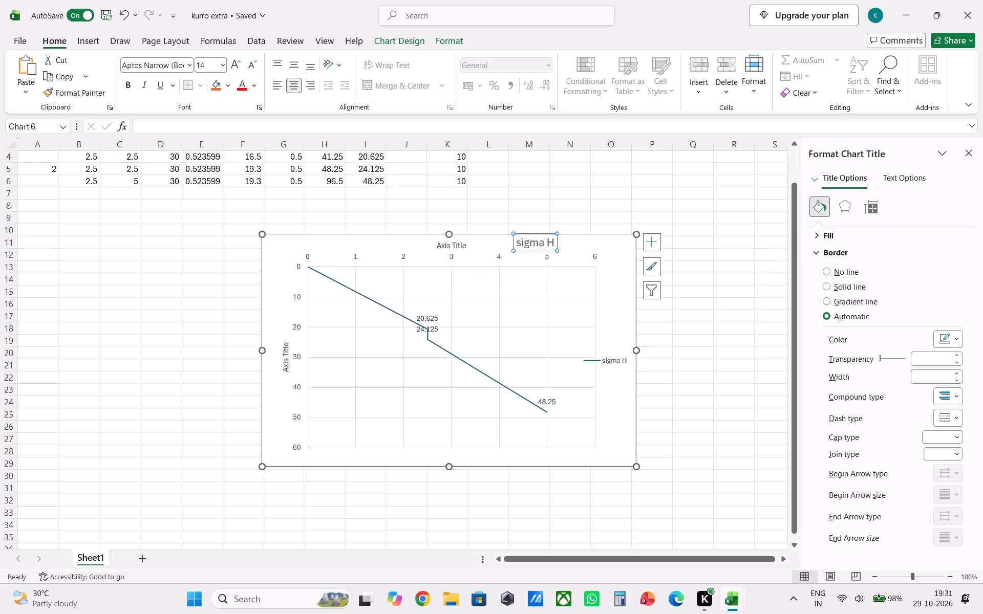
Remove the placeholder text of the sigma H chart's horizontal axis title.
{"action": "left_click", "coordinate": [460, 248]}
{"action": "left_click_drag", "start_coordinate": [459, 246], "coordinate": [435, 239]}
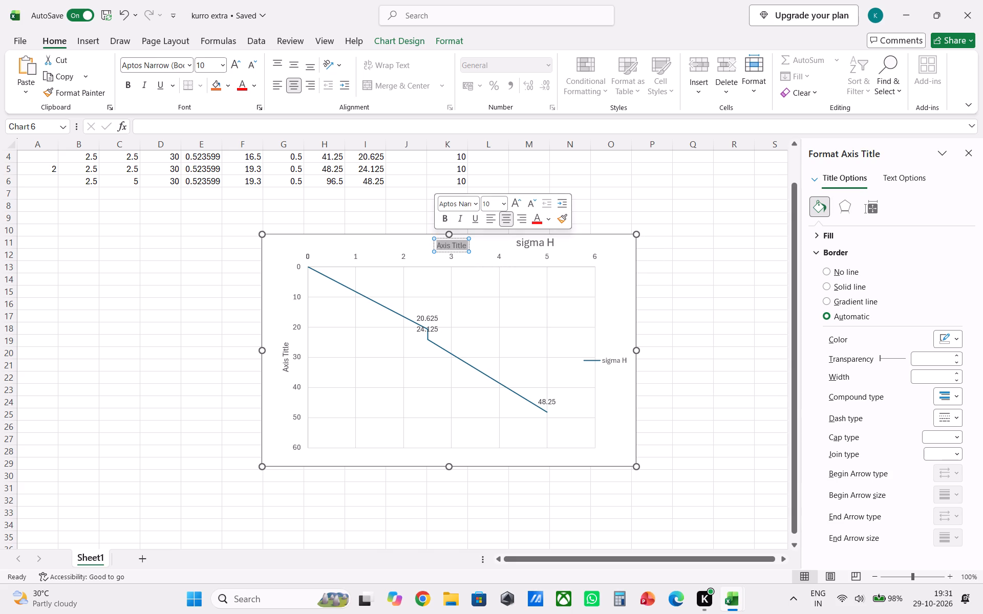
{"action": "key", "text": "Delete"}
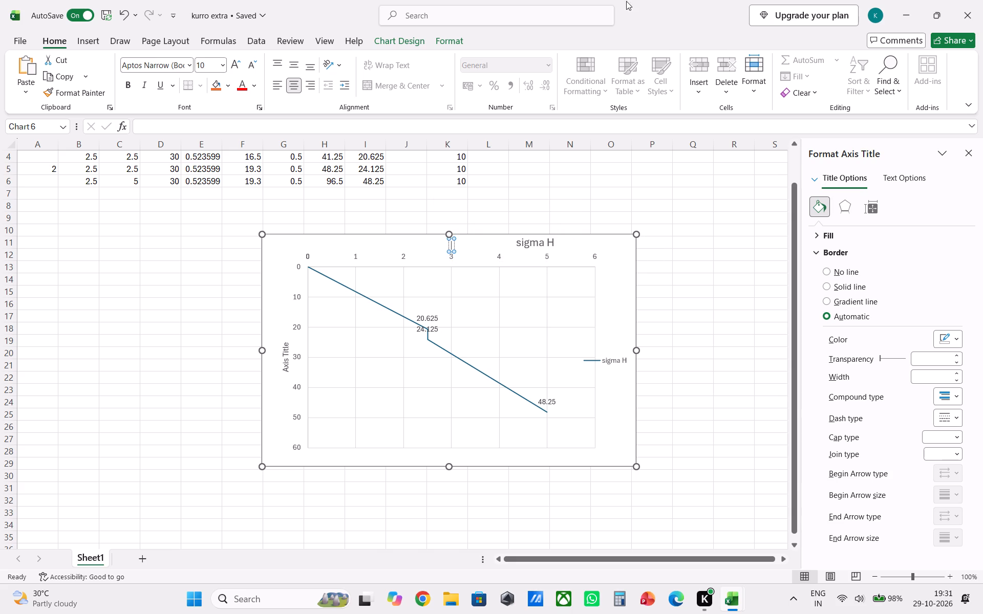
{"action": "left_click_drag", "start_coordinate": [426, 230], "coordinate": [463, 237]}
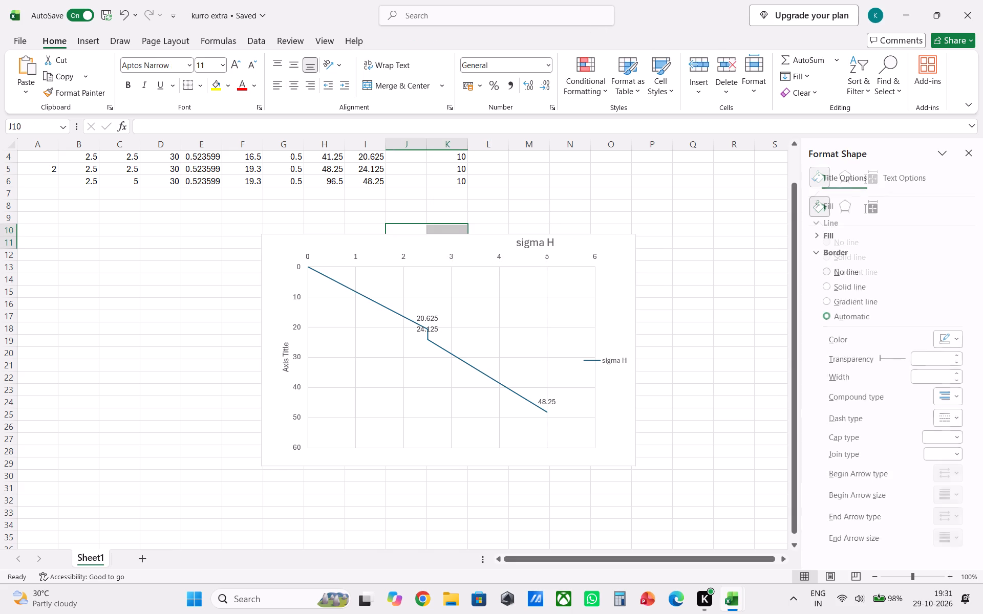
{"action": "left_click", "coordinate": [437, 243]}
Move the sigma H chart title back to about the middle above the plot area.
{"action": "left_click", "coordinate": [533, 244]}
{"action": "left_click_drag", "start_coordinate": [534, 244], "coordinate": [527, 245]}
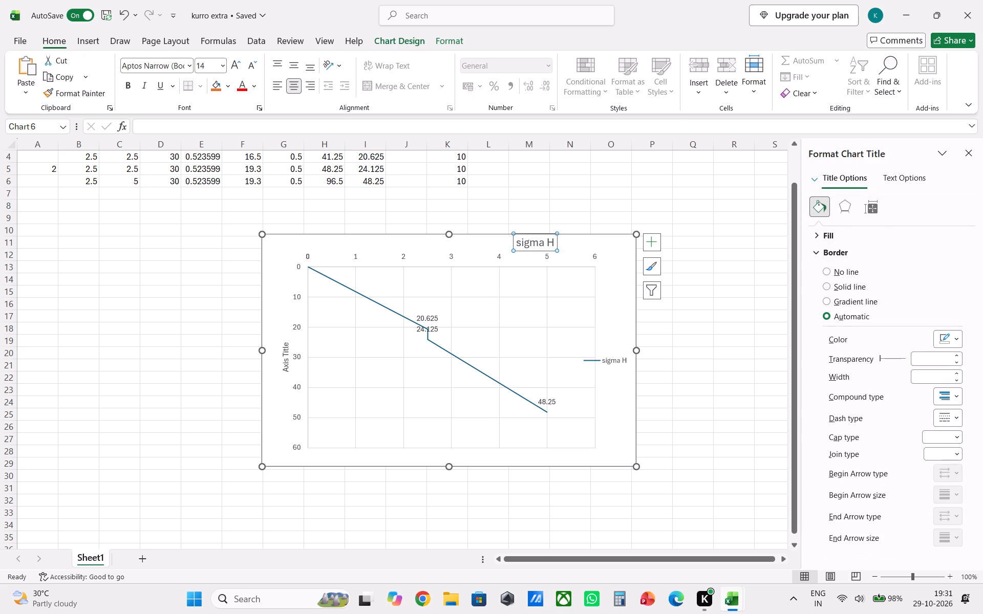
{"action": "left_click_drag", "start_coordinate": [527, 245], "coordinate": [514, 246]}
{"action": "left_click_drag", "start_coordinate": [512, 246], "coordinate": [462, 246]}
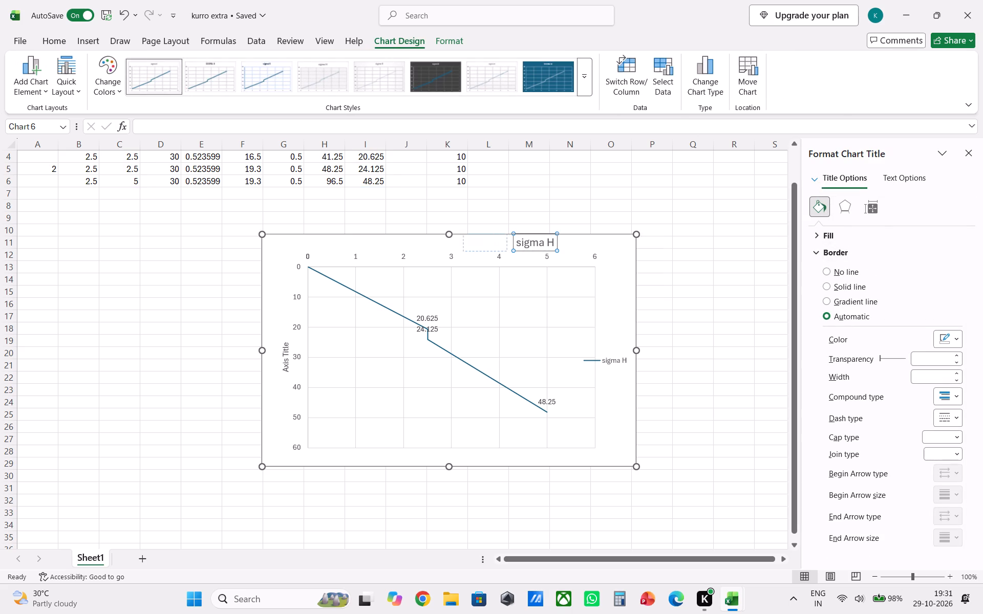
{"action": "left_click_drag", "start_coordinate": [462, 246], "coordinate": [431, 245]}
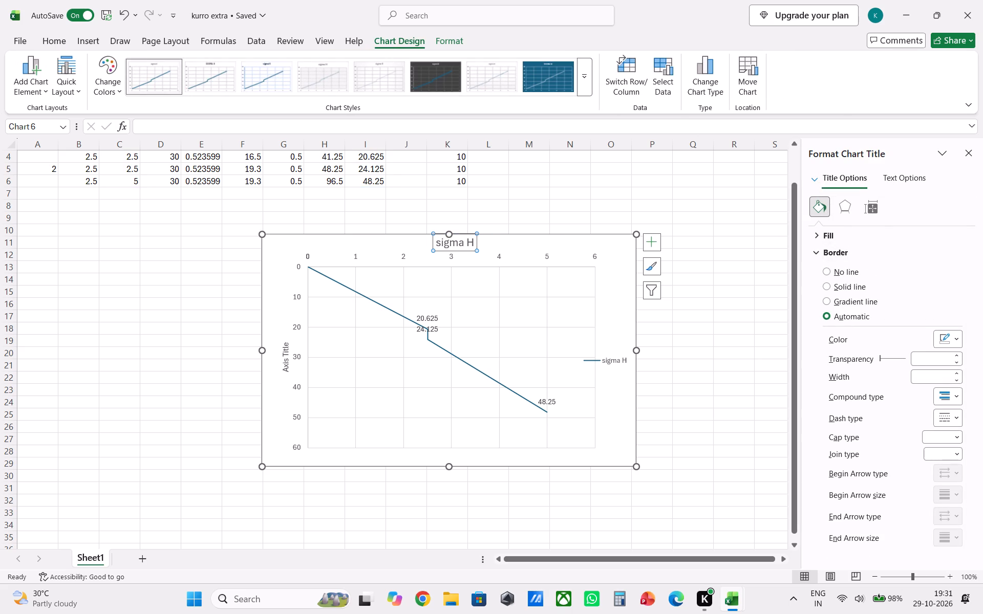
Remove the vertical axis title and the whole sigma H chart from the sheet.
{"action": "left_click", "coordinate": [283, 366]}
{"action": "key", "text": "BackSpace"}
{"action": "key", "text": "BackSpace"}
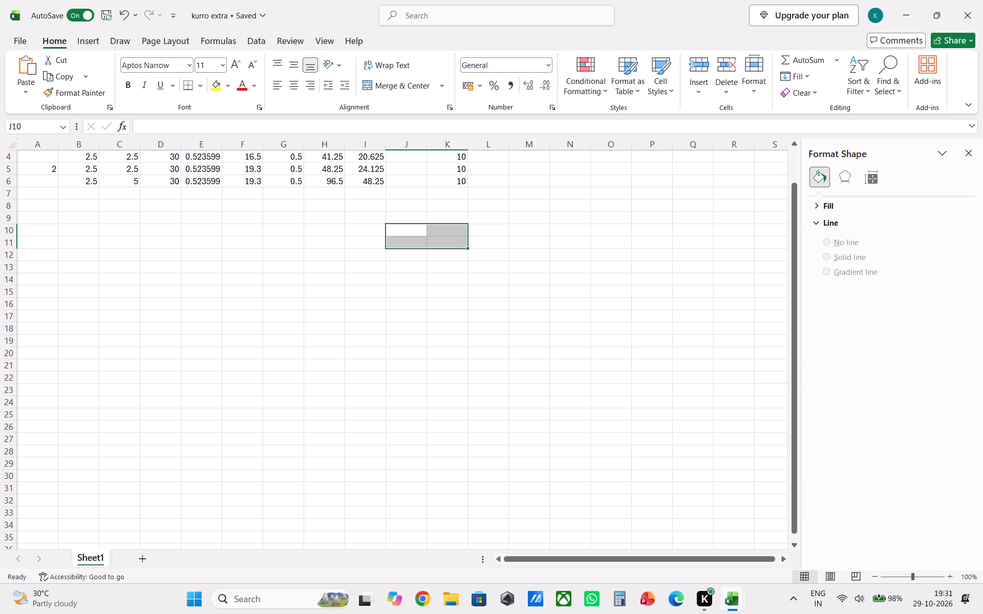
{"action": "key", "text": "BackSpace"}
{"action": "key", "text": "BackSpace"}
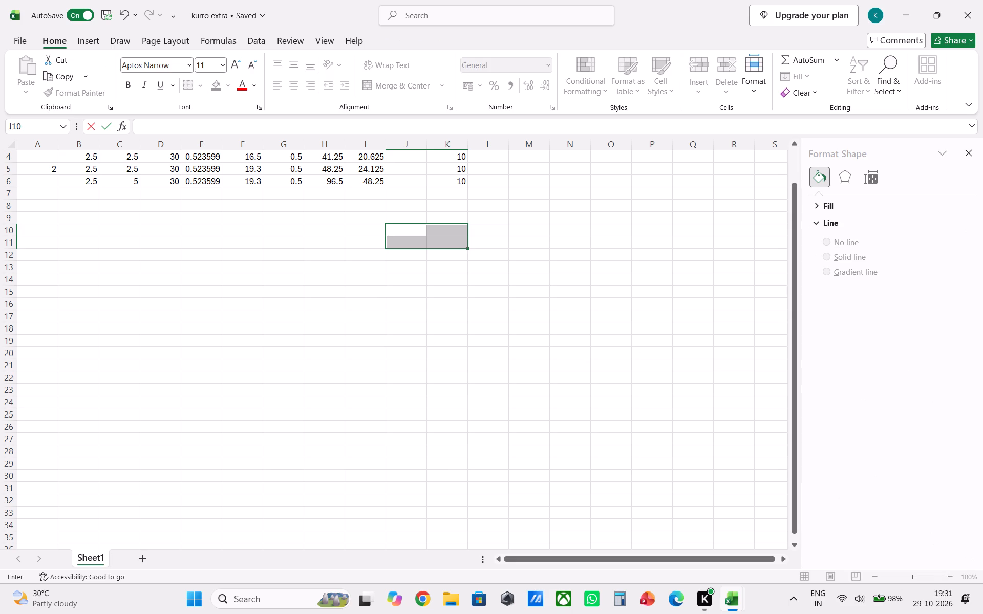
Close the kurro extra workbook.
{"action": "scroll", "coordinate": [407, 347], "scroll_direction": "up", "scroll_amount": 9}
{"action": "scroll", "coordinate": [461, 240], "scroll_direction": "up", "scroll_amount": 1}
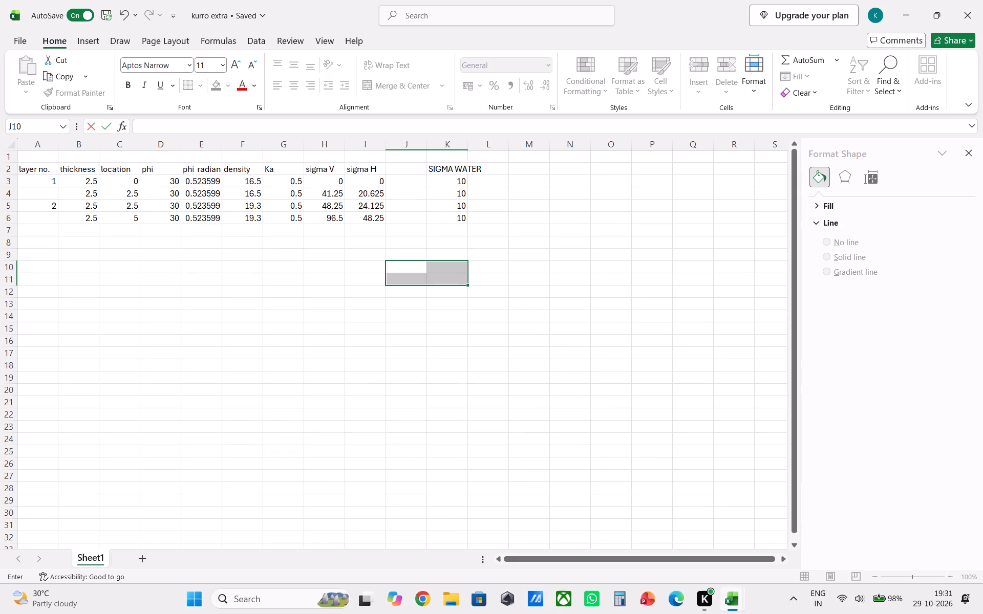
{"action": "left_click", "coordinate": [959, 11]}
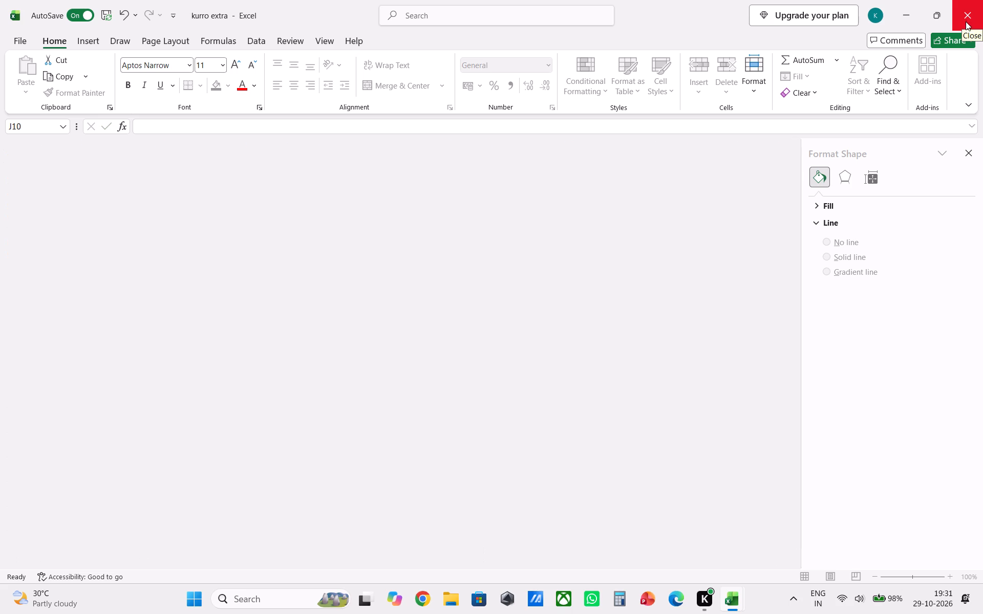
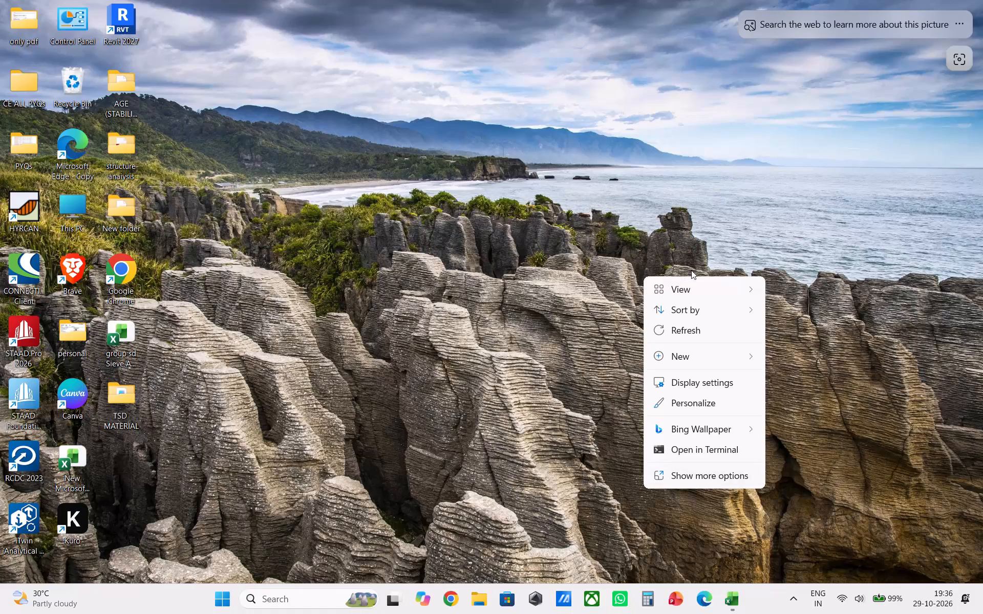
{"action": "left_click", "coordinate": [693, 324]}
Switch to the AGE 1 workbook in Excel and close it.
{"action": "left_click", "coordinate": [730, 608]}
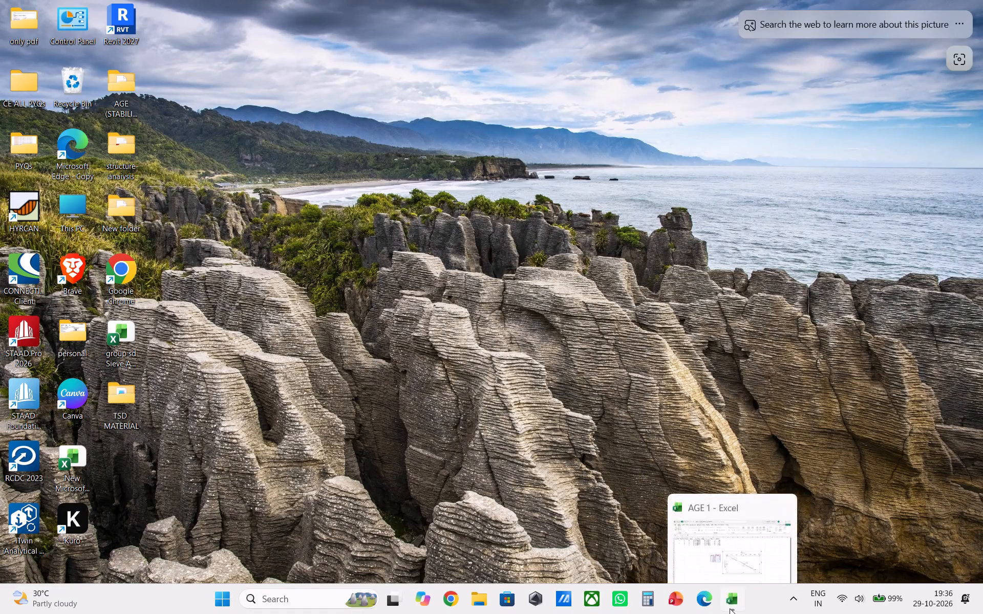
{"action": "left_click", "coordinate": [967, 17]}
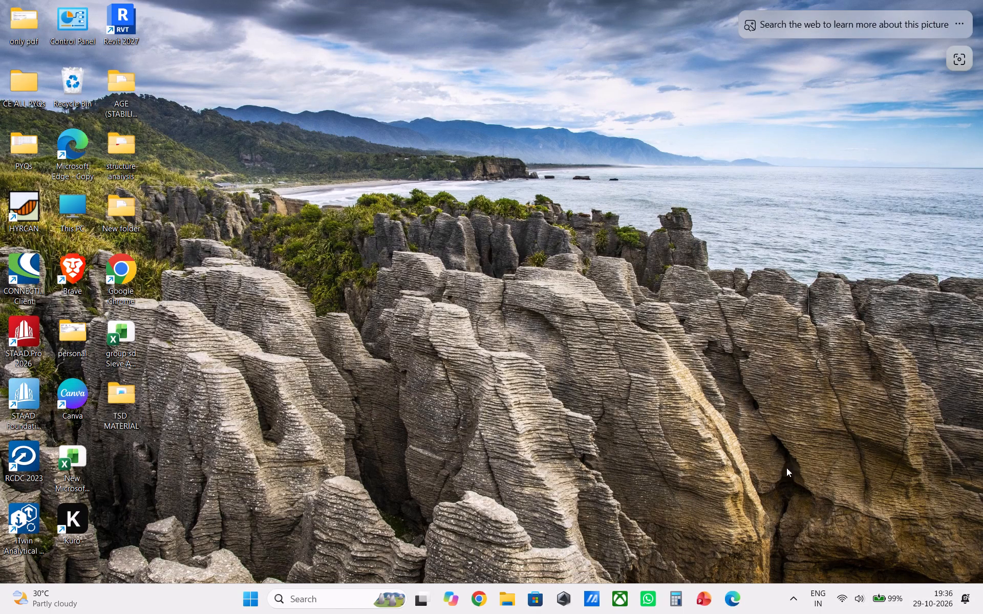
Open the Shut Down Windows dialog from the desktop.
{"action": "key", "text": "alt+F4"}
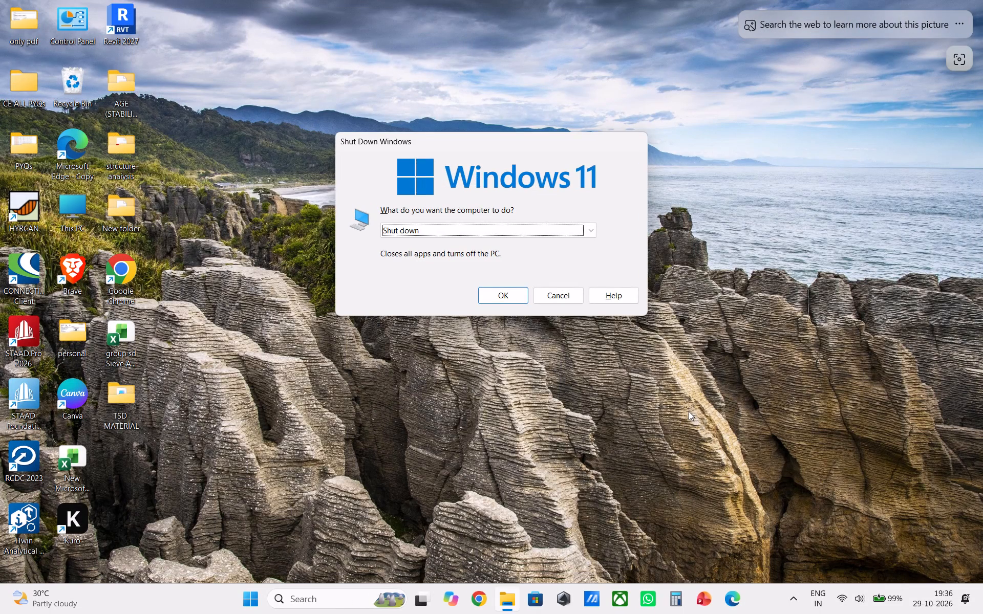